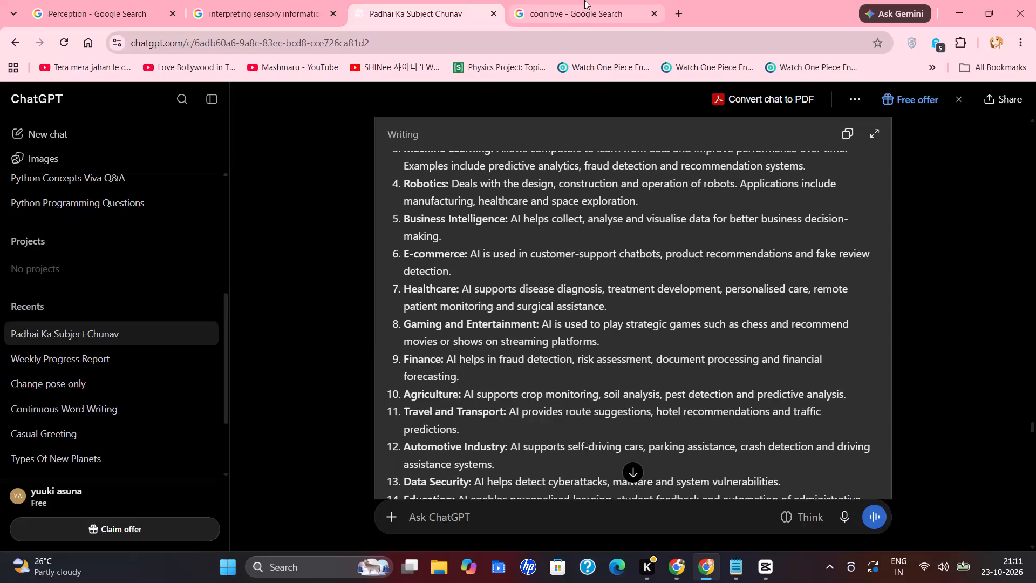
Bring up the Google search results for cognitive to check the dictionary definition.
{"action": "left_click", "coordinate": [587, 0]}
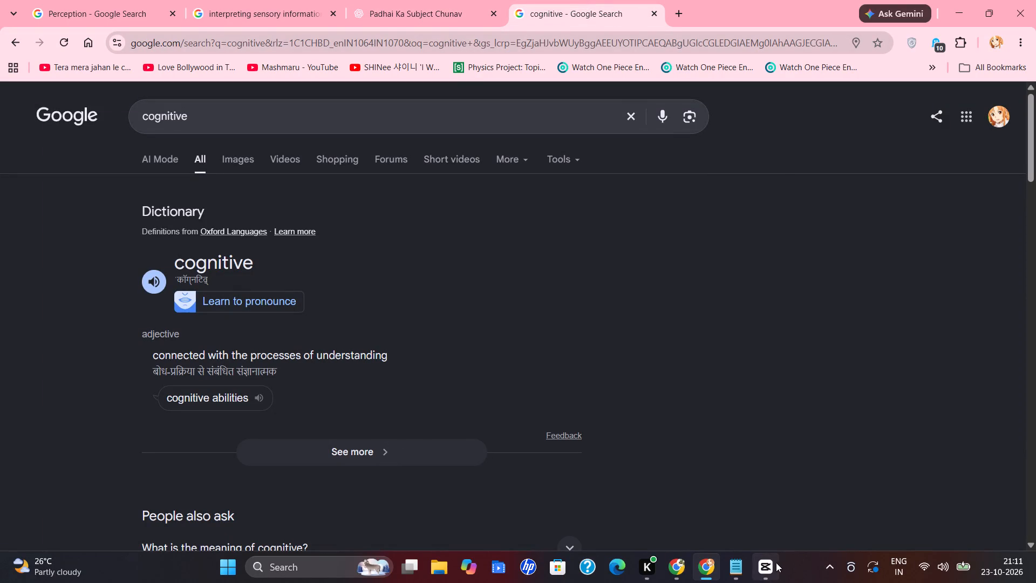
Switch to CapCut and review the Voiceover7 clip by playing the timeline in short stretches from about 00:00:05:03.
{"action": "left_click", "coordinate": [767, 564]}
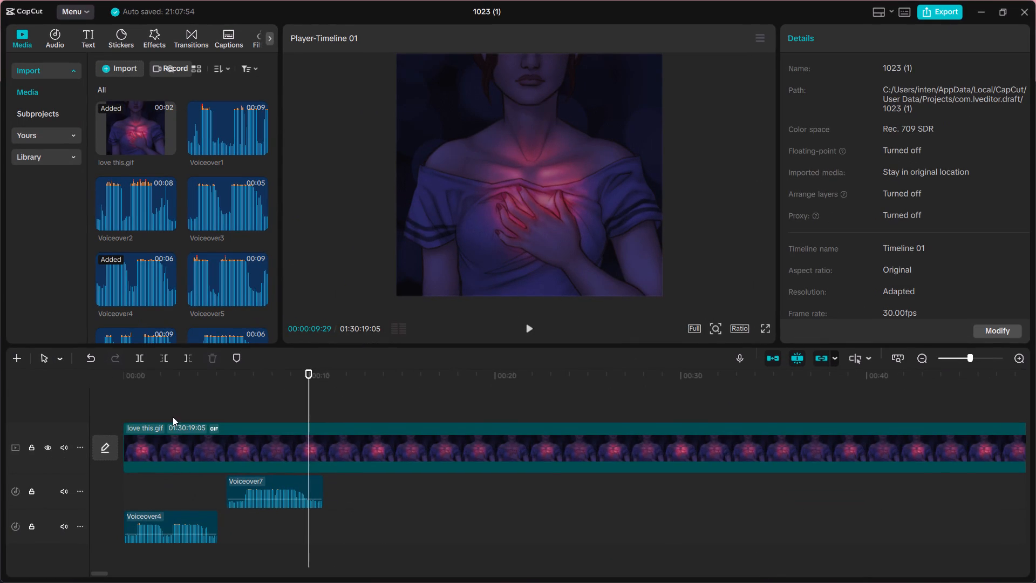
{"action": "left_click", "coordinate": [173, 417]}
{"action": "left_click", "coordinate": [154, 410]}
{"action": "left_click", "coordinate": [201, 396]}
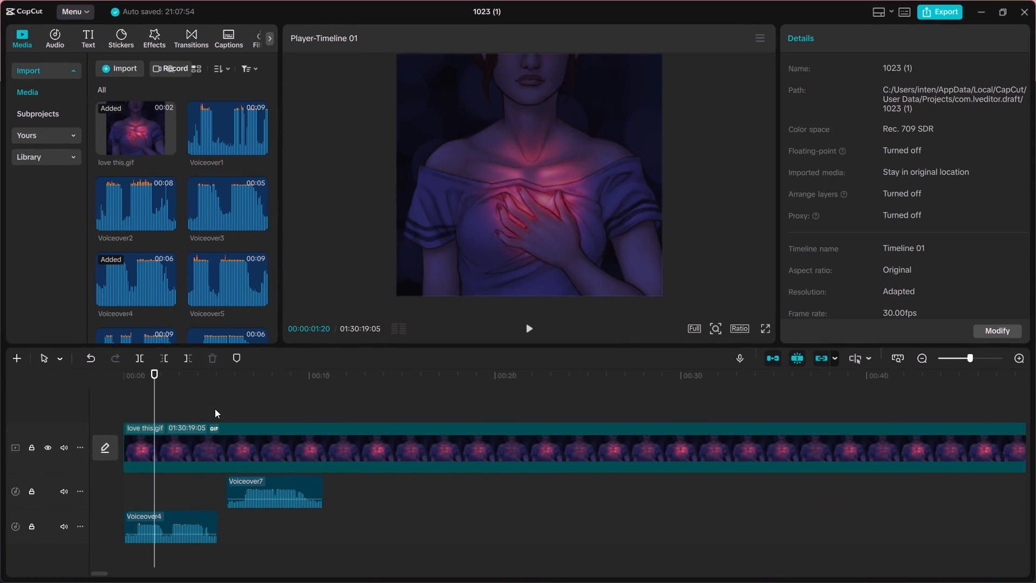
{"action": "left_click", "coordinate": [238, 401]}
{"action": "left_click", "coordinate": [218, 405]}
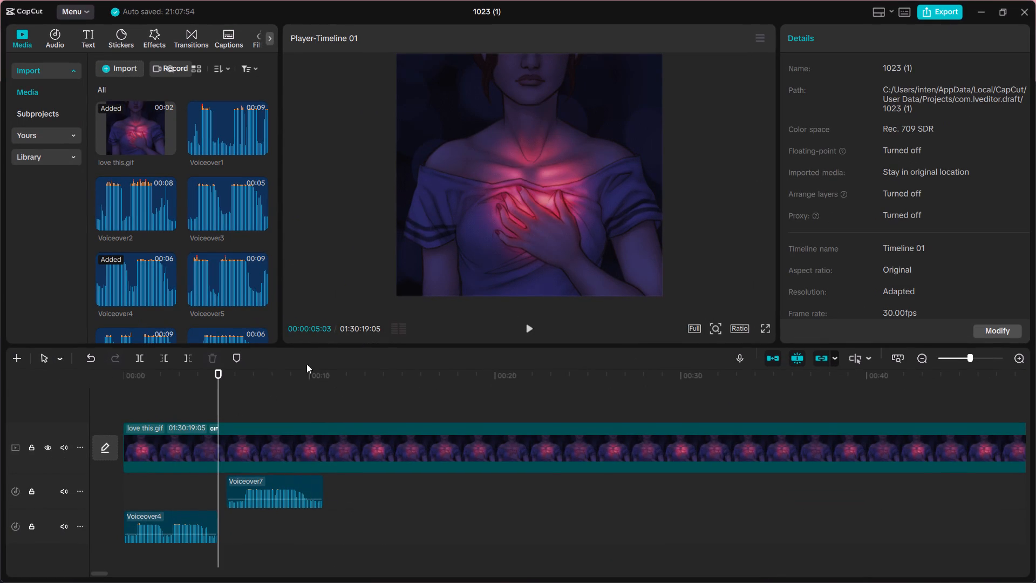
{"action": "left_click", "coordinate": [530, 328]}
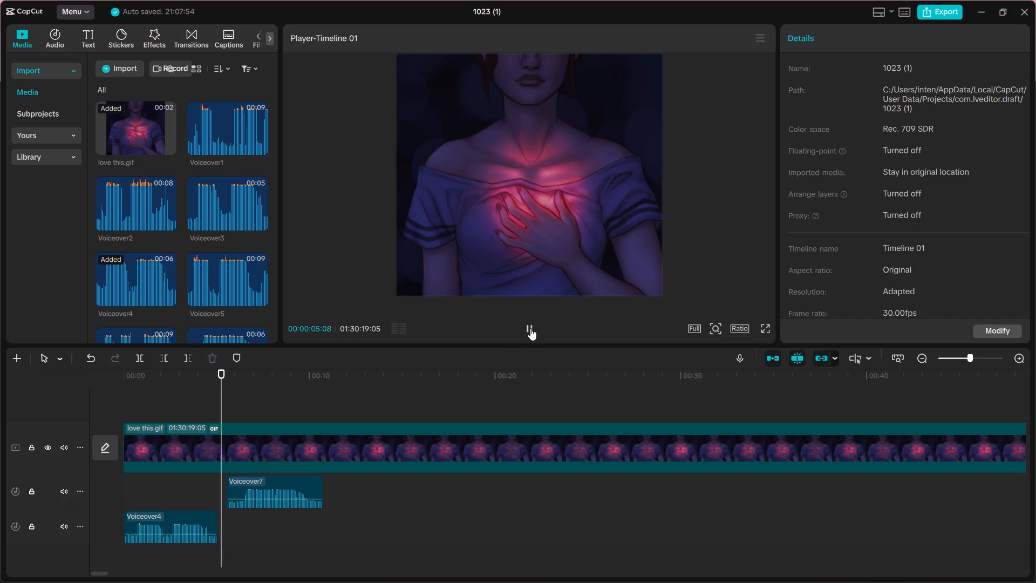
{"action": "left_click", "coordinate": [530, 328]}
{"action": "left_click", "coordinate": [530, 328]}
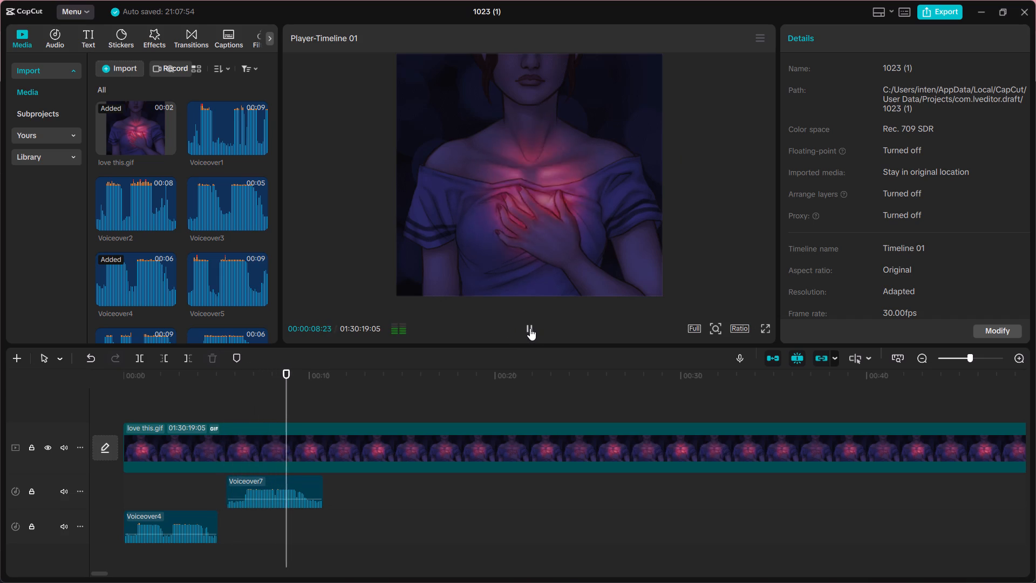
{"action": "left_click", "coordinate": [530, 328]}
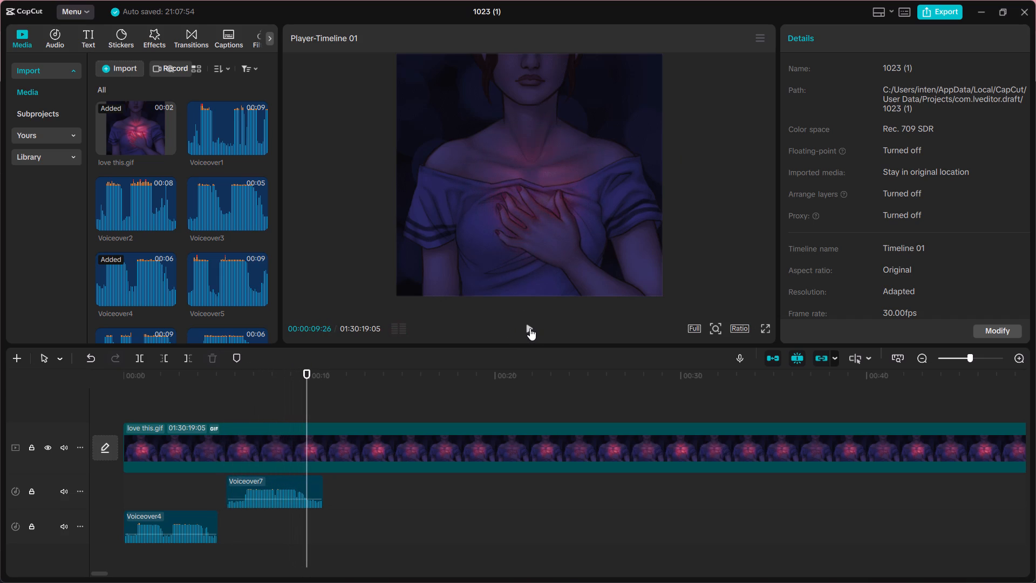
{"action": "double_click", "coordinate": [530, 328]}
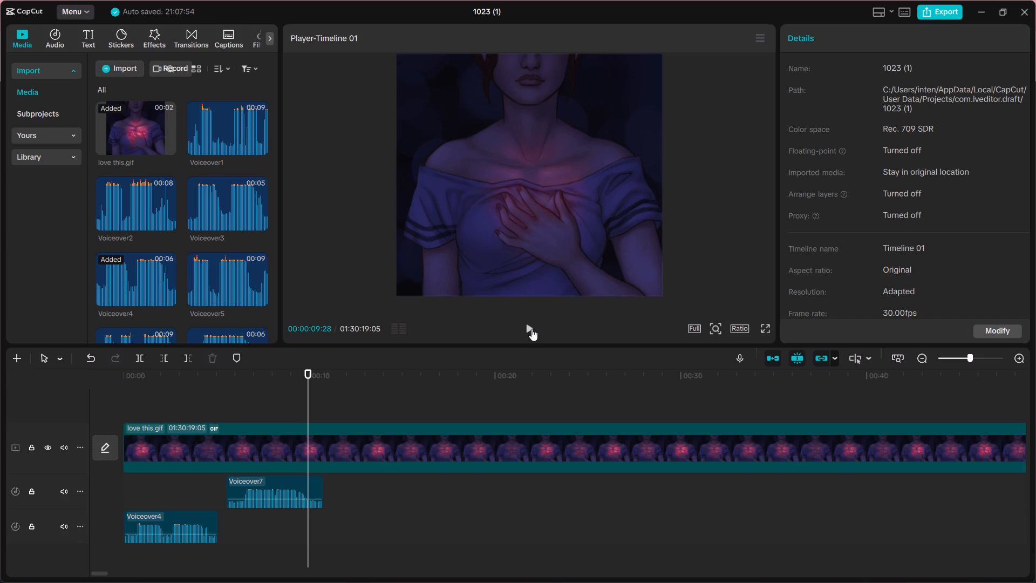
{"action": "left_click", "coordinate": [531, 329]}
{"action": "left_click", "coordinate": [529, 328]}
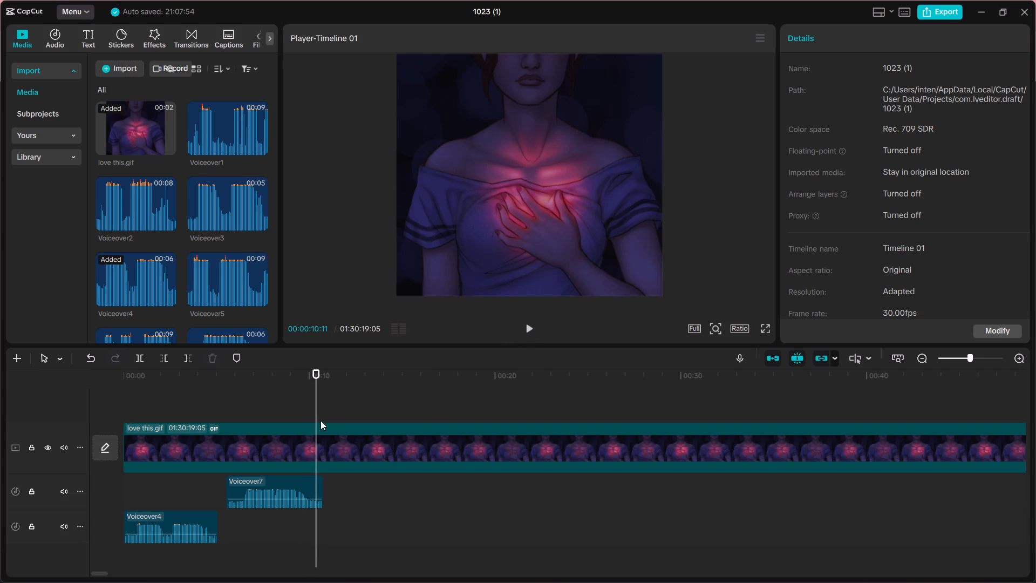
Place the playhead at about 00:00:11:24, just past the end of the Voiceover7 clip.
{"action": "left_click", "coordinate": [343, 405]}
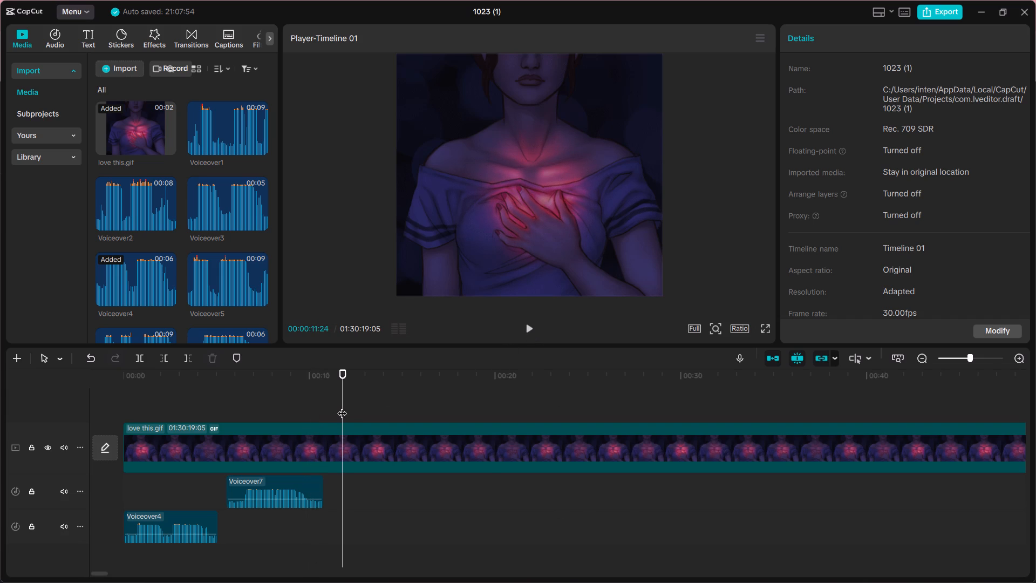
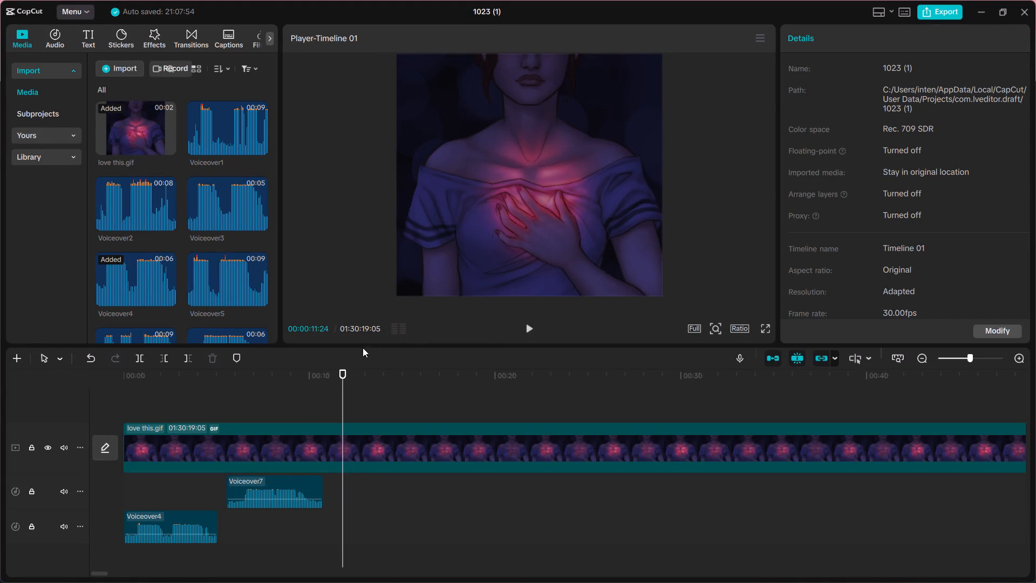
Review the Voiceover4 clip and the start of Voiceover7 by playing the timeline from 00:00:00:00 to about 00:00:08.
{"action": "left_click", "coordinate": [243, 411]}
{"action": "double_click", "coordinate": [231, 376]}
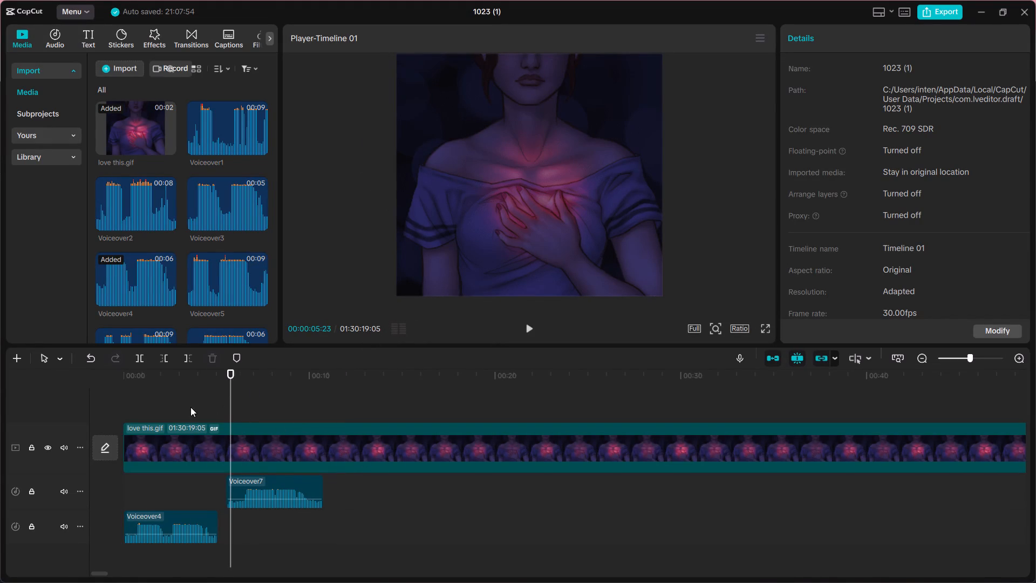
{"action": "left_click", "coordinate": [265, 484]}
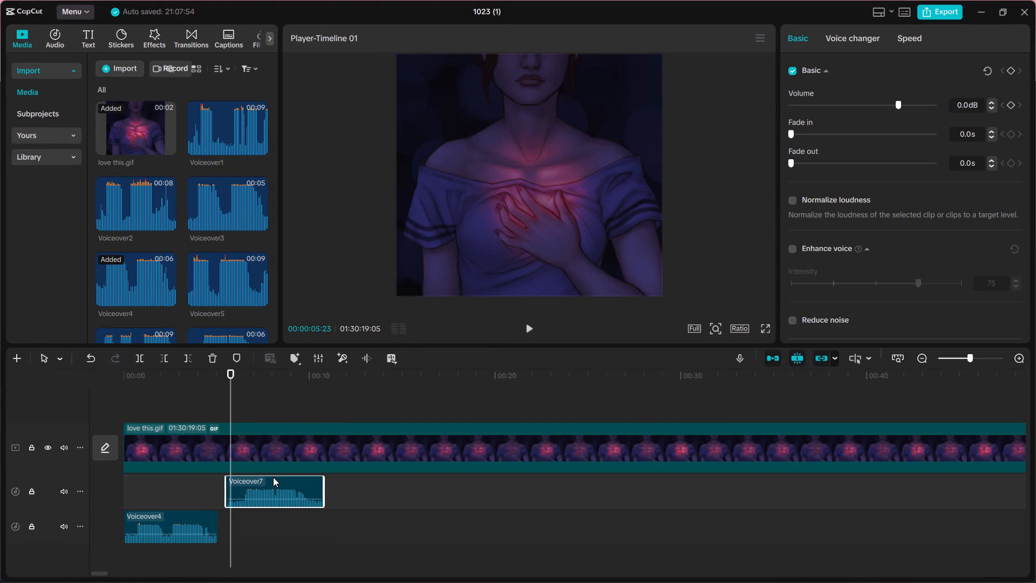
{"action": "left_click", "coordinate": [196, 397]}
{"action": "left_click", "coordinate": [125, 408]}
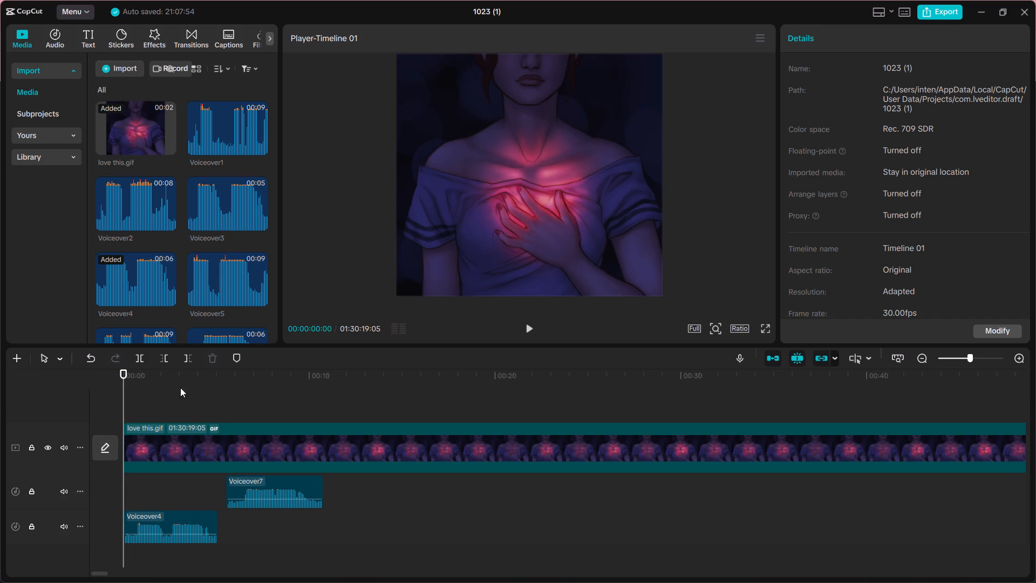
{"action": "left_click", "coordinate": [524, 326]}
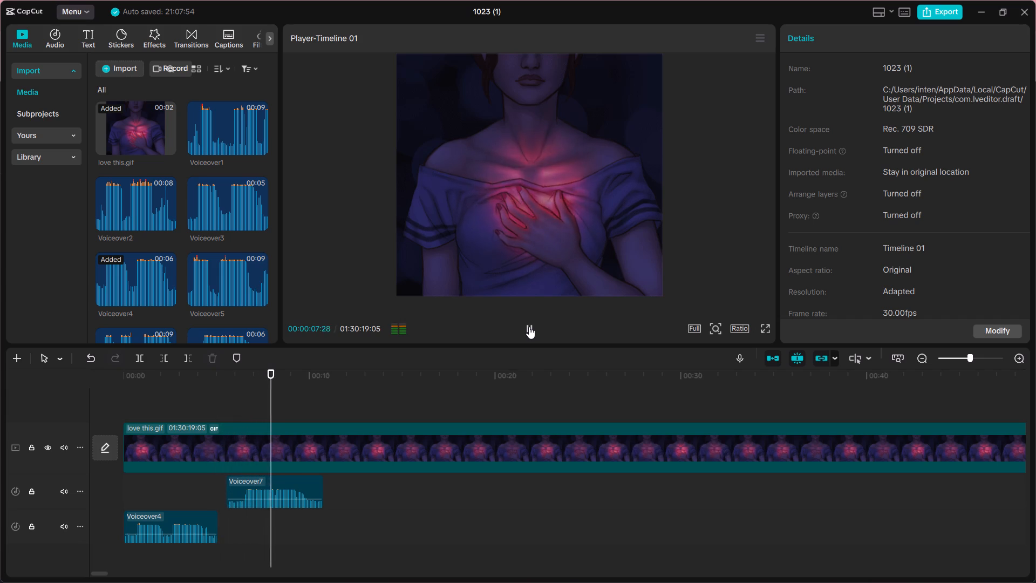
{"action": "left_click", "coordinate": [529, 327]}
Return the playhead to 00:00:00:00 and replay the opening of the Voiceover4 clip, stopping at about 00:00:00:17.
{"action": "double_click", "coordinate": [151, 397]}
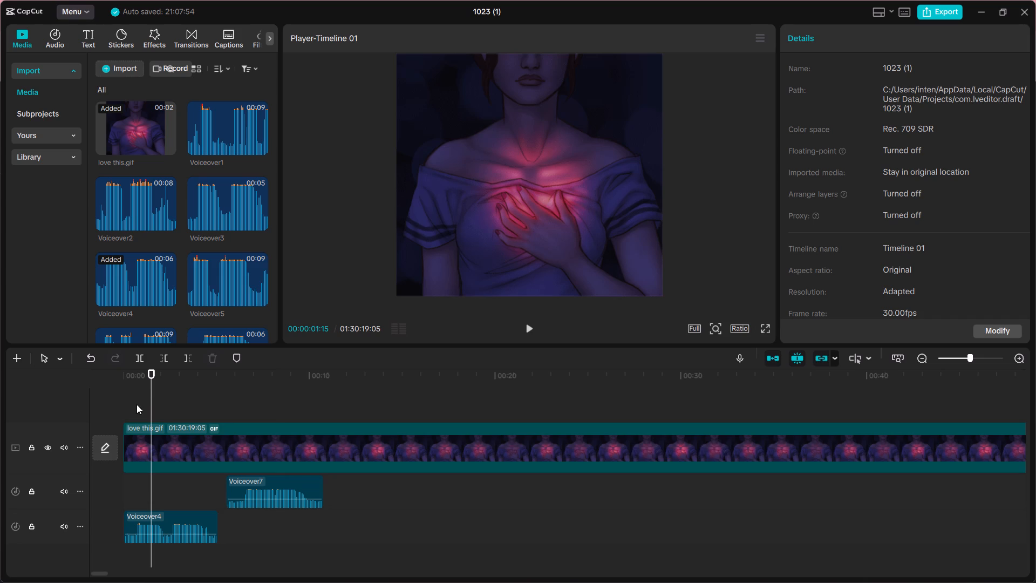
{"action": "left_click", "coordinate": [142, 412]}
{"action": "left_click", "coordinate": [127, 415]}
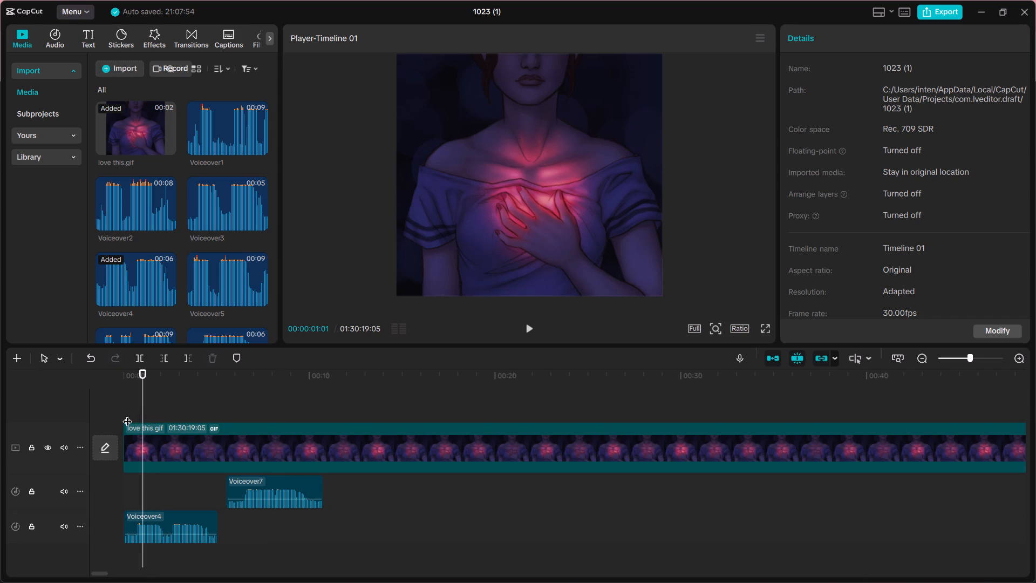
{"action": "left_click", "coordinate": [536, 323]}
{"action": "left_click", "coordinate": [535, 323]}
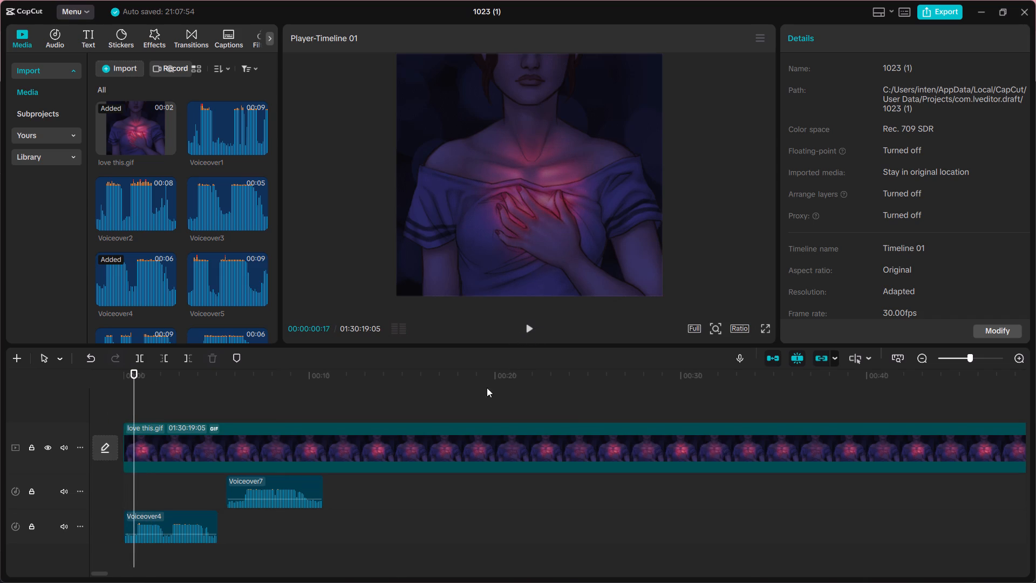
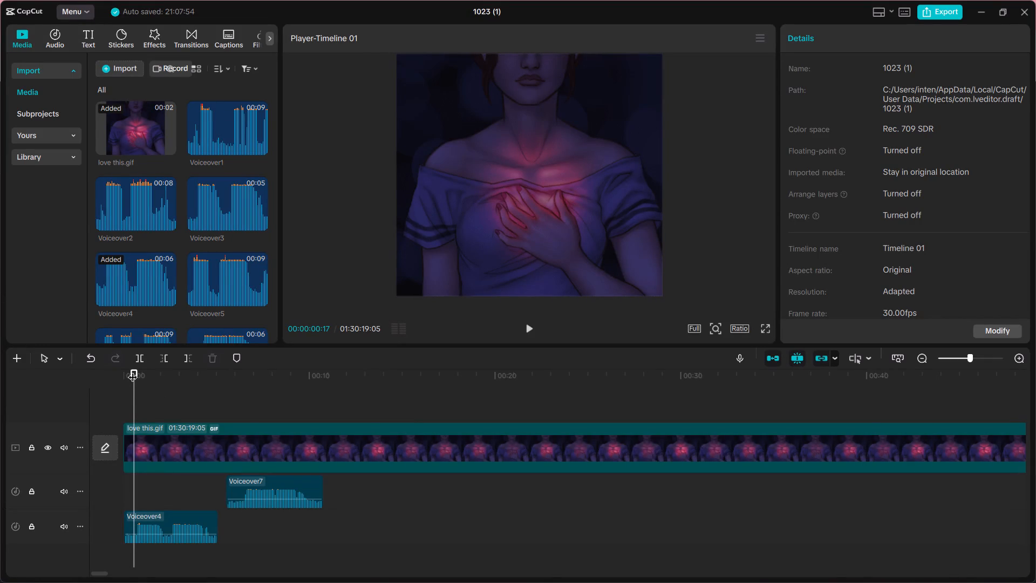
Replay the timeline from 00:00:00:00 through the Voiceover4 and Voiceover7 clips, stopping at about 00:00:10.
{"action": "left_click_drag", "start_coordinate": [133, 370], "coordinate": [109, 372]}
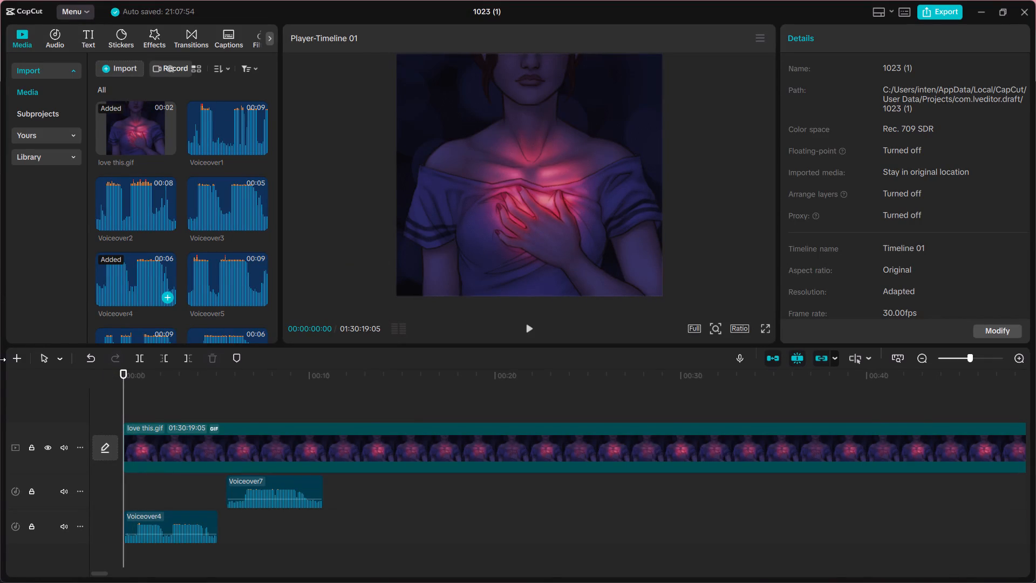
{"action": "left_click", "coordinate": [525, 323]}
{"action": "left_click", "coordinate": [529, 330]}
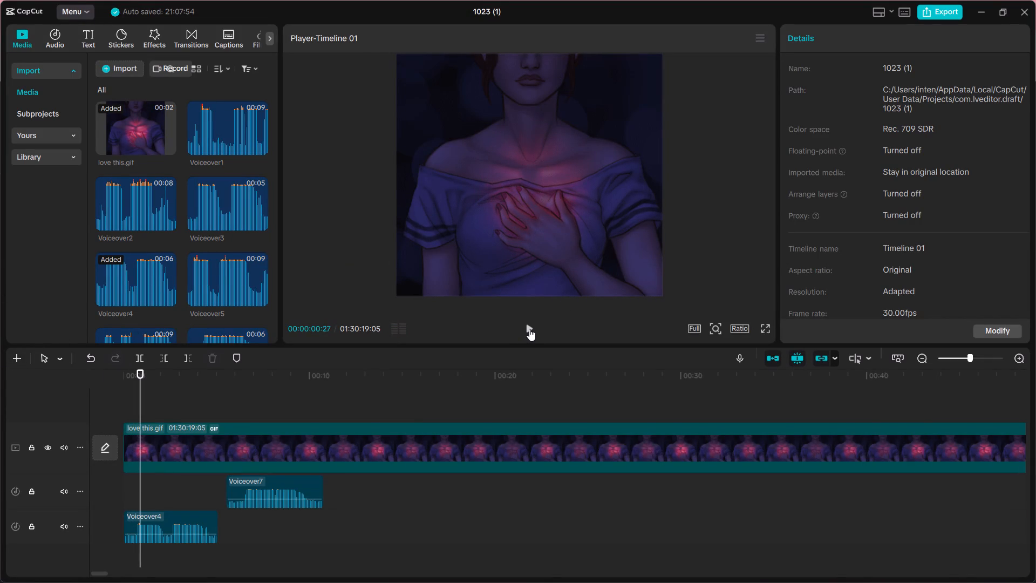
{"action": "left_click", "coordinate": [529, 329]}
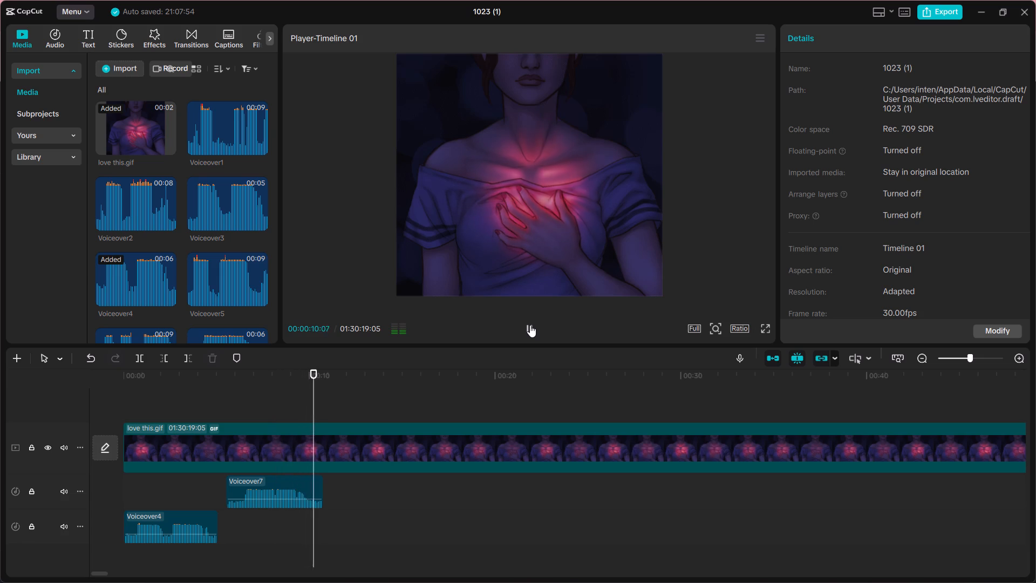
{"action": "left_click", "coordinate": [530, 325]}
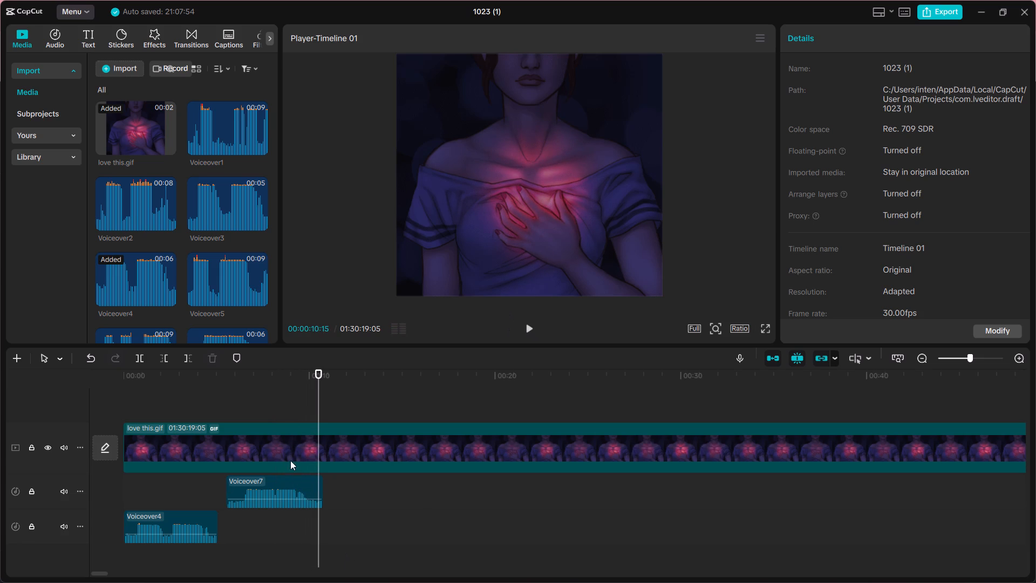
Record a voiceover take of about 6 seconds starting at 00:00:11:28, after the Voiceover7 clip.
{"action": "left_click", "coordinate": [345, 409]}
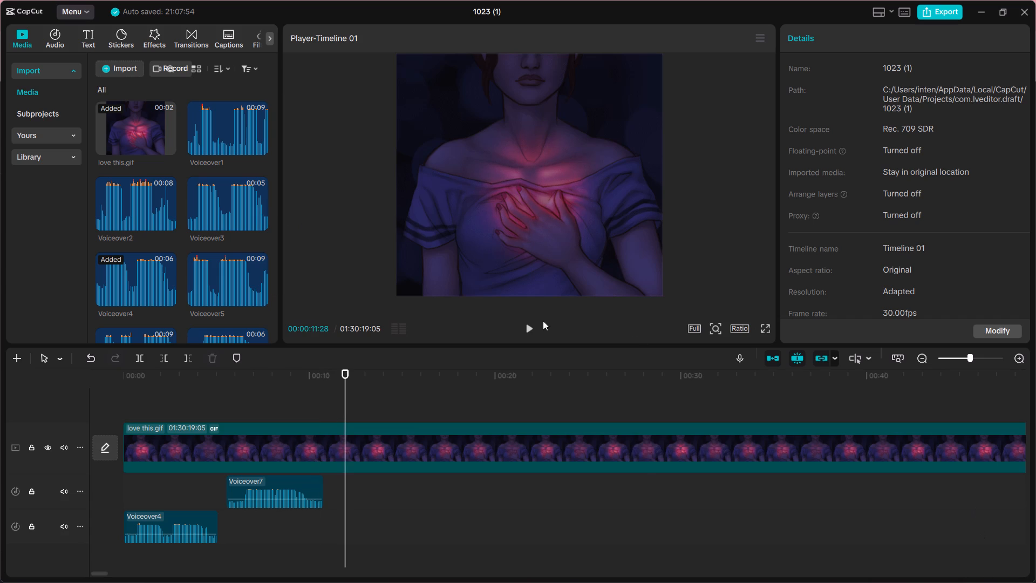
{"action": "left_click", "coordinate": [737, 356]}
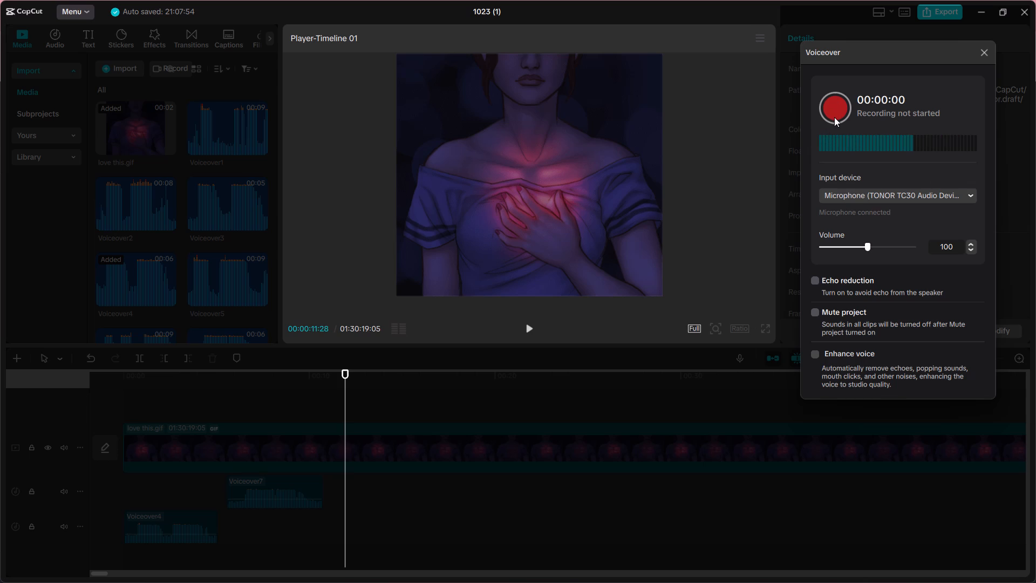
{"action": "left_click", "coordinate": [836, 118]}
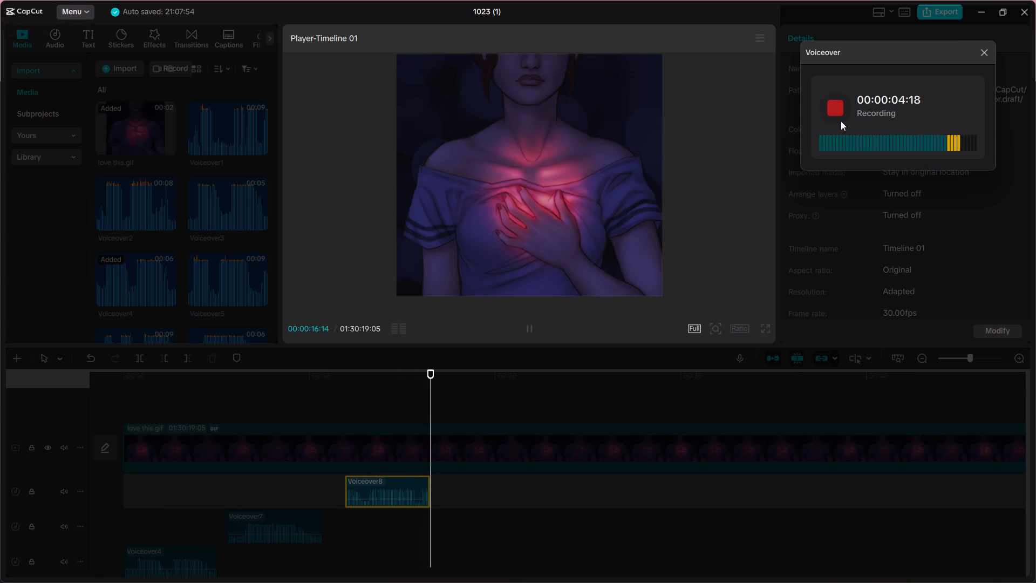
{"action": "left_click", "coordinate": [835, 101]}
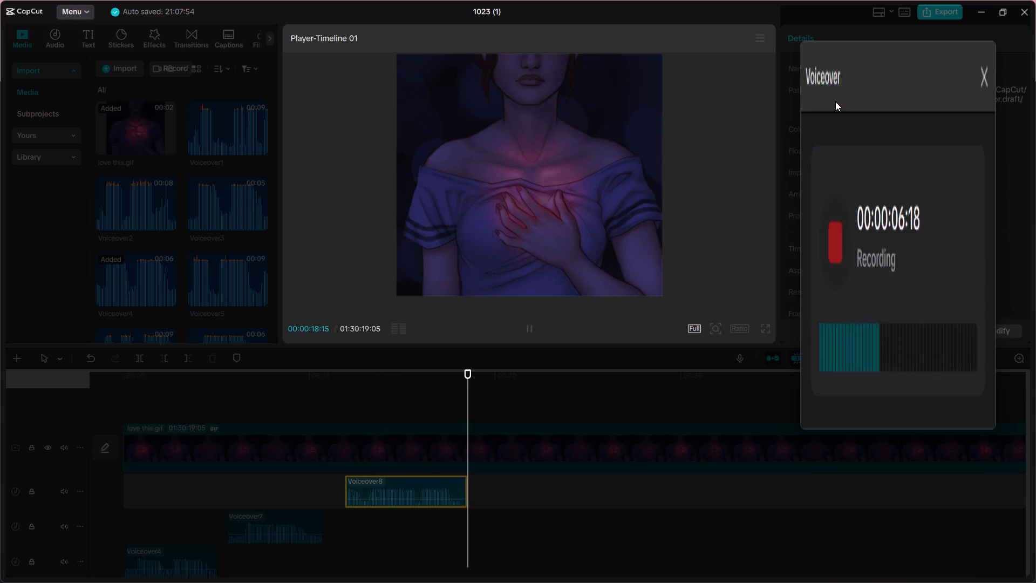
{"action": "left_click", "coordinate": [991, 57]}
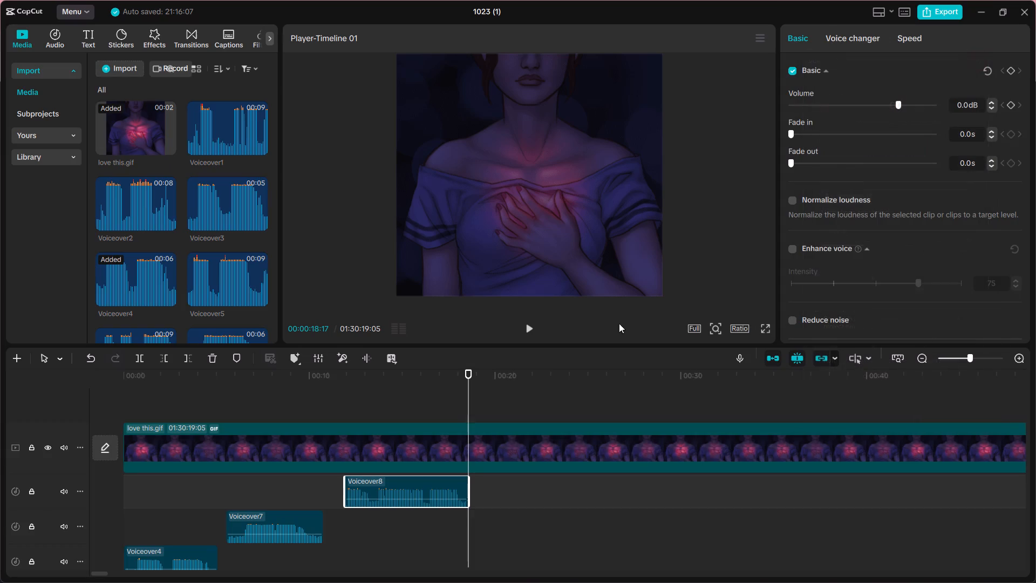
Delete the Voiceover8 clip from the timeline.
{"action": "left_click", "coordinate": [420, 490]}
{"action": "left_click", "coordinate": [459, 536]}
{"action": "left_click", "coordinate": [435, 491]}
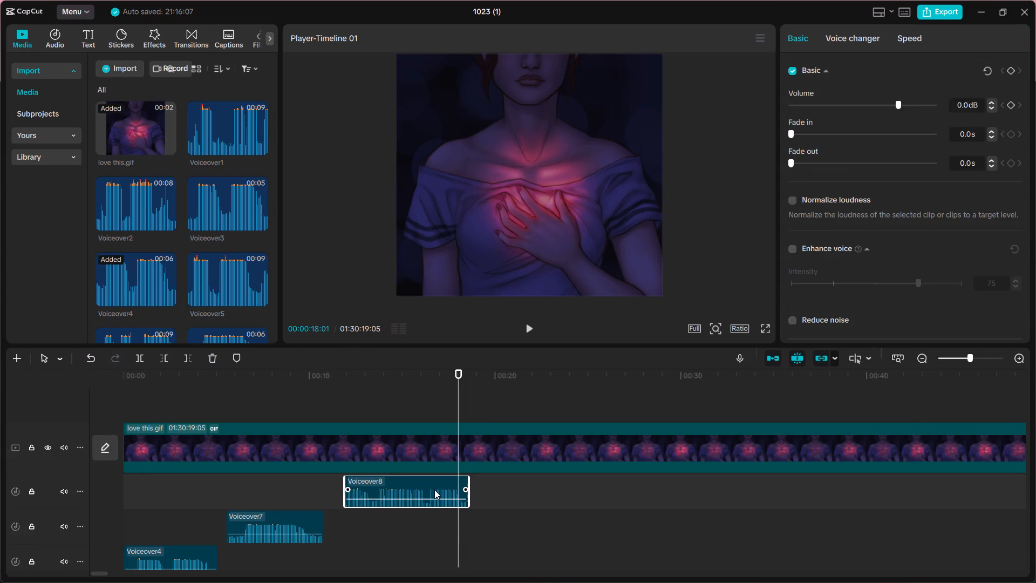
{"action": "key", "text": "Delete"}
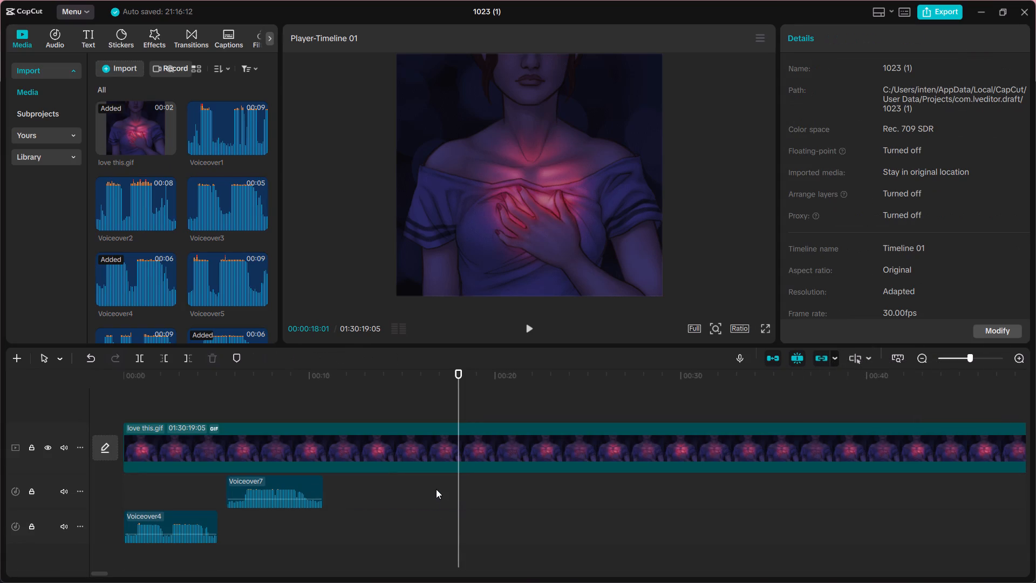
Record a new voiceover of about 14 seconds starting at 00:00:11:07, just after Voiceover7, and close the recorder.
{"action": "left_click", "coordinate": [319, 485]}
{"action": "left_click", "coordinate": [353, 487]}
{"action": "left_click", "coordinate": [332, 487]}
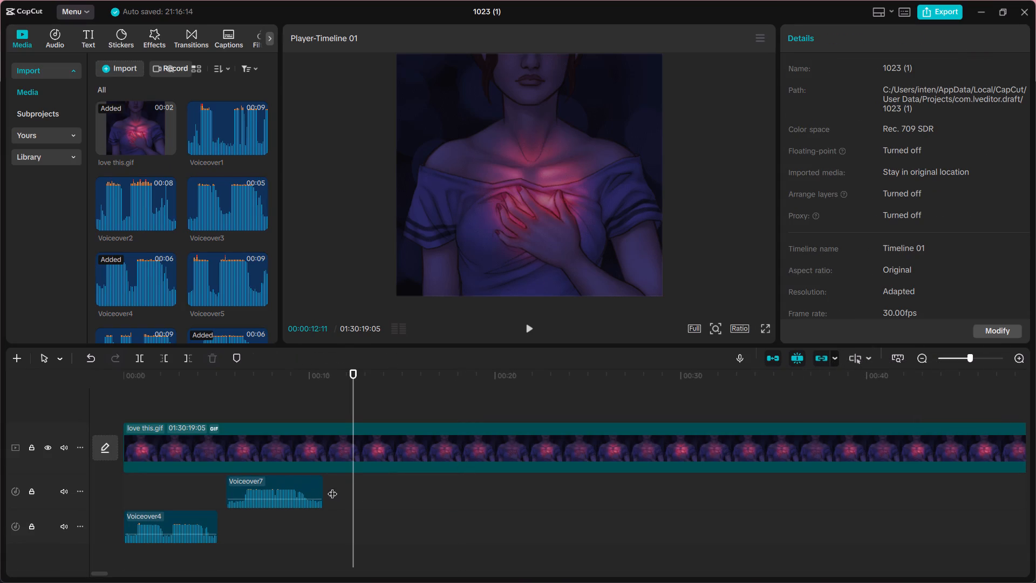
{"action": "left_click", "coordinate": [735, 358]}
{"action": "left_click_drag", "start_coordinate": [826, 115], "coordinate": [819, 114]}
{"action": "left_click", "coordinate": [834, 96]}
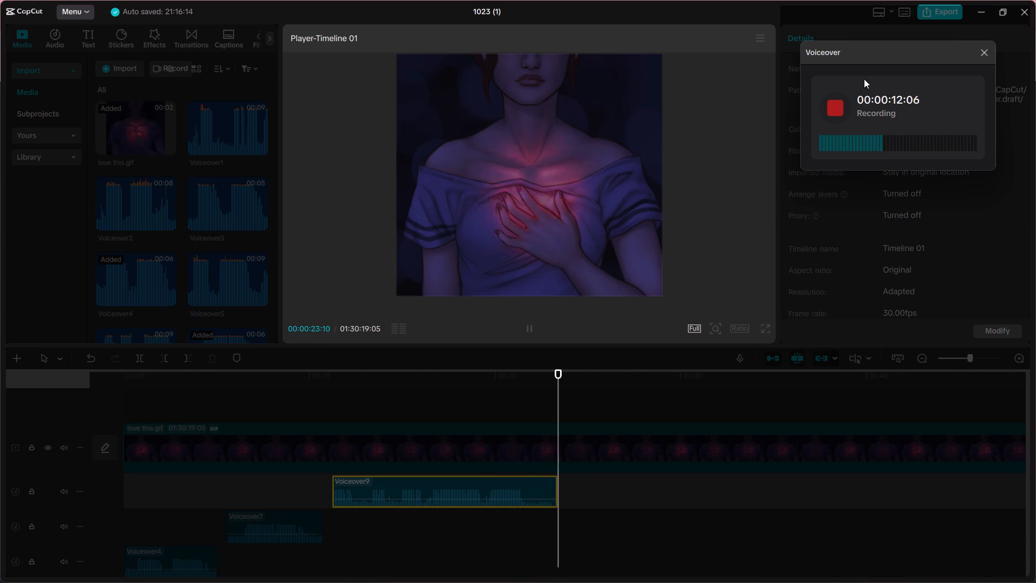
{"action": "left_click", "coordinate": [829, 118]}
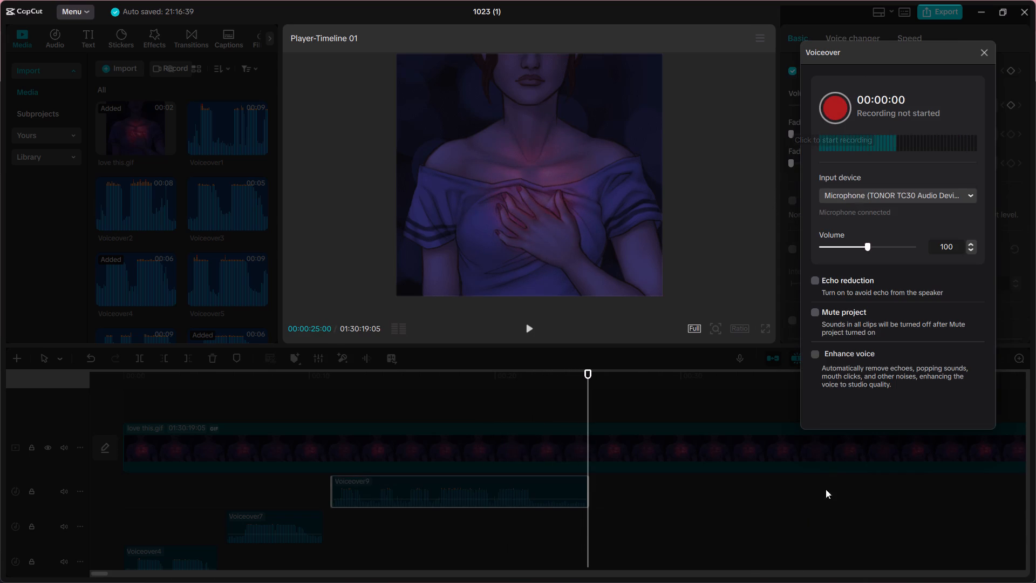
{"action": "left_click", "coordinate": [717, 530]}
{"action": "double_click", "coordinate": [369, 515]}
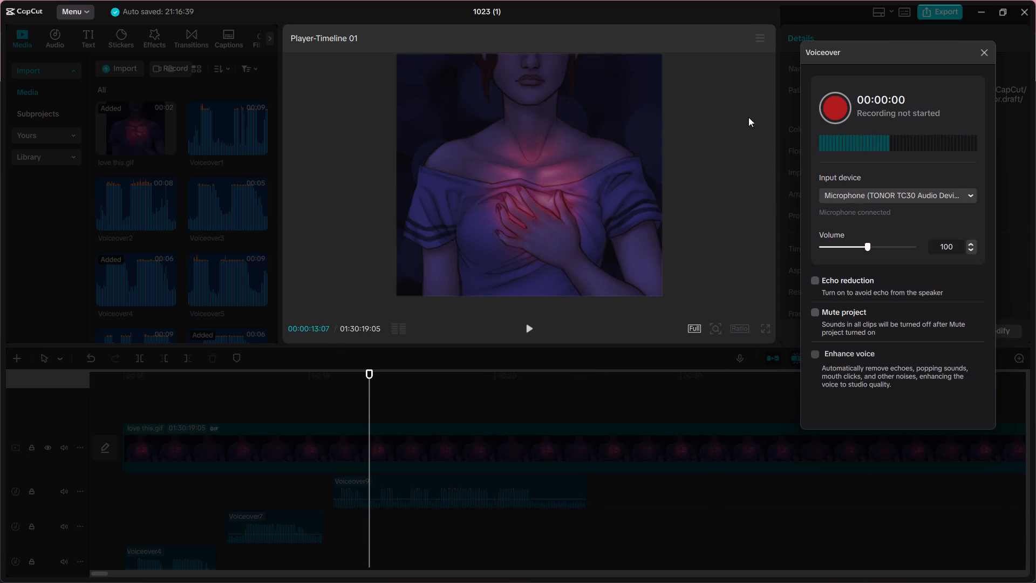
{"action": "left_click", "coordinate": [1001, 76]}
{"action": "left_click", "coordinate": [981, 61]}
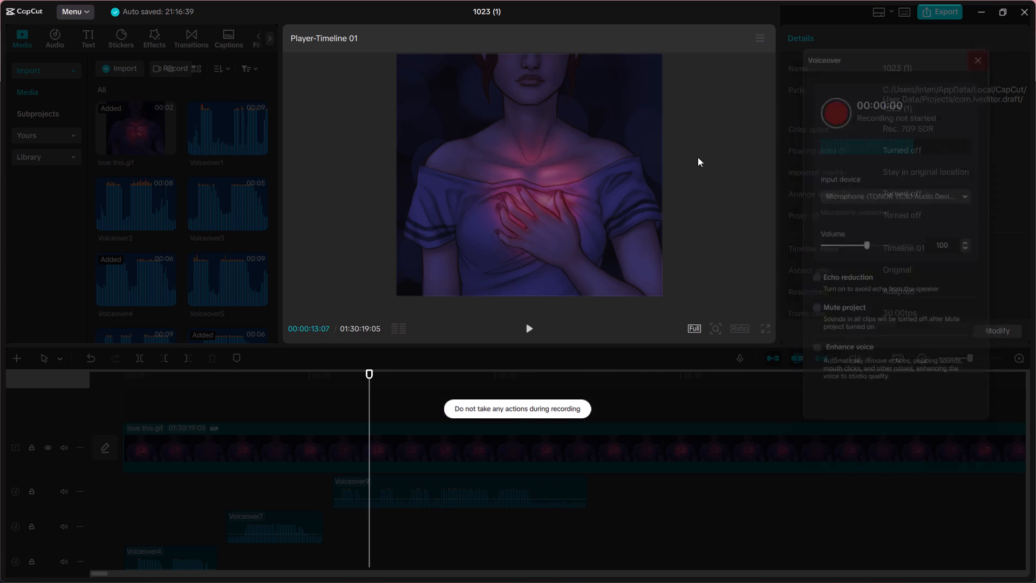
Play the timeline from near its start through the Voiceover4, Voiceover7 and Voiceover9 clips, stopping at about 00:00:24.
{"action": "left_click", "coordinate": [181, 496]}
{"action": "left_click_drag", "start_coordinate": [154, 487], "coordinate": [132, 501]}
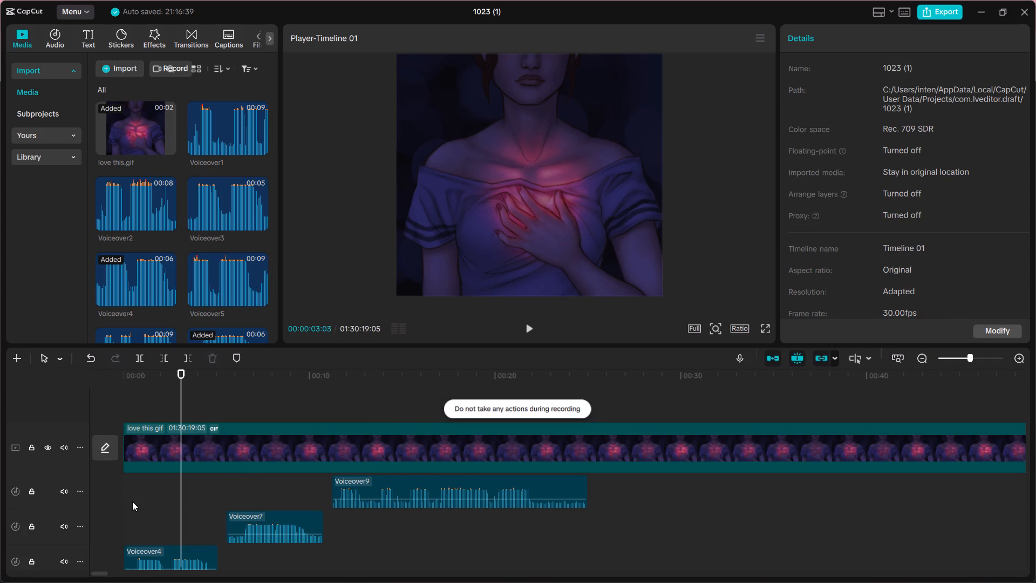
{"action": "left_click", "coordinate": [132, 501]}
{"action": "key", "text": "space"}
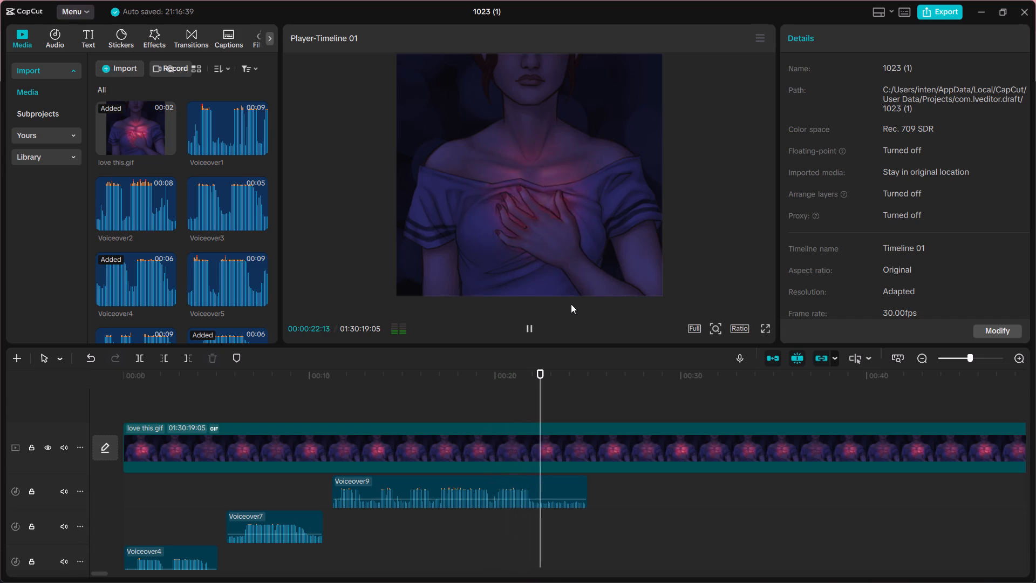
{"action": "key", "text": "space"}
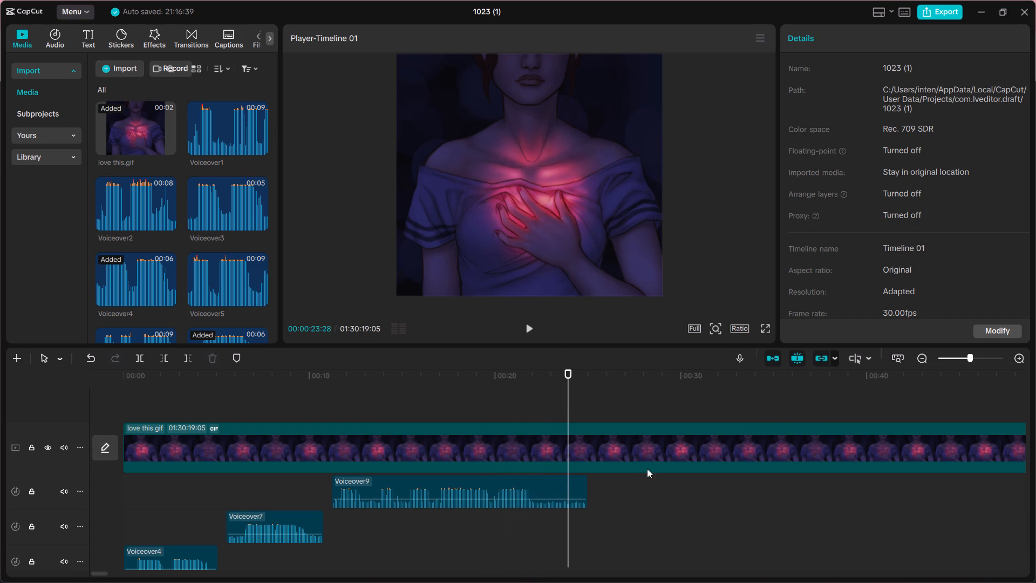
Split the love this.gif clip at 00:00:27:21 and delete the part after the cut.
{"action": "left_click", "coordinate": [635, 454]}
{"action": "left_click", "coordinate": [638, 494]}
{"action": "left_click", "coordinate": [142, 358]}
{"action": "key", "text": "Delete"}
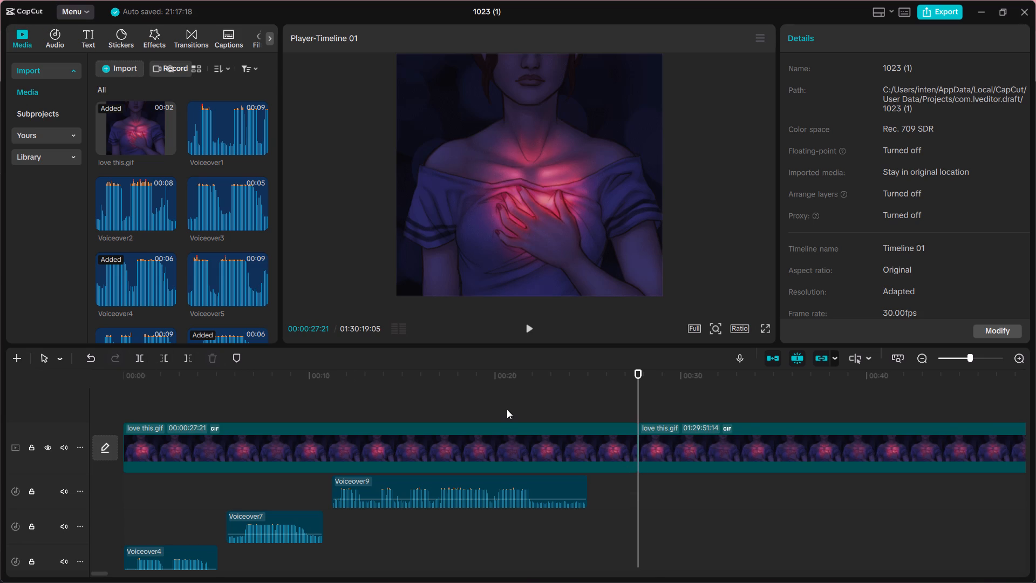
{"action": "left_click", "coordinate": [703, 435]}
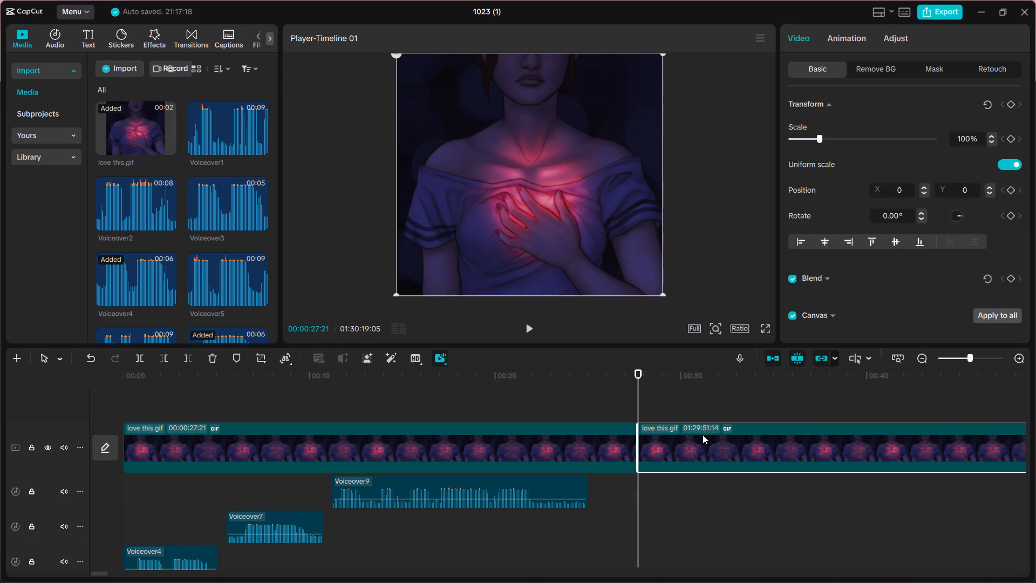
{"action": "key", "text": "Delete"}
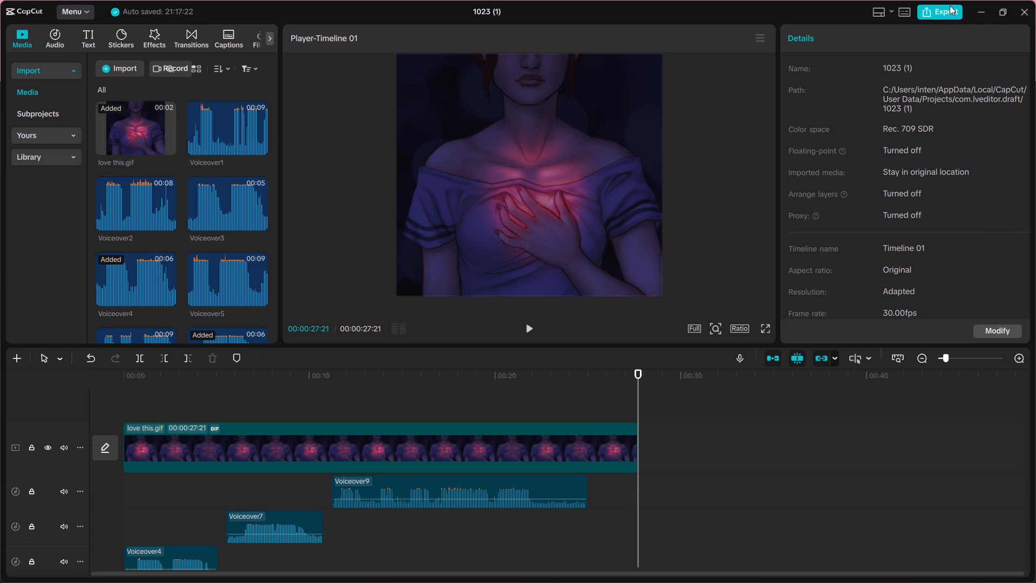
Export the video as 1023 (1).mp4 to D:/dub at 480P, H.264 and 30fps.
{"action": "left_click", "coordinate": [950, 5]}
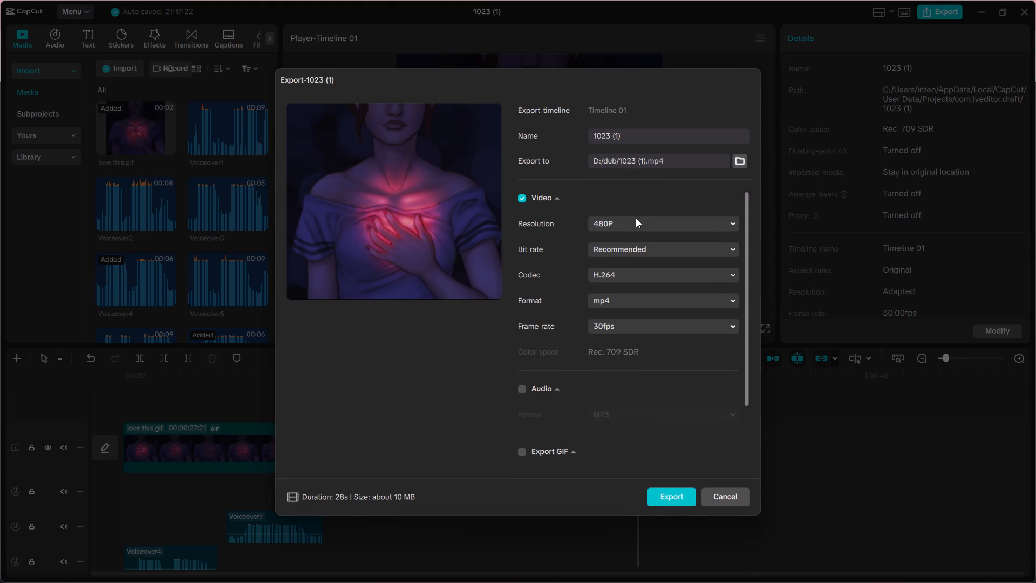
{"action": "left_click", "coordinate": [665, 501]}
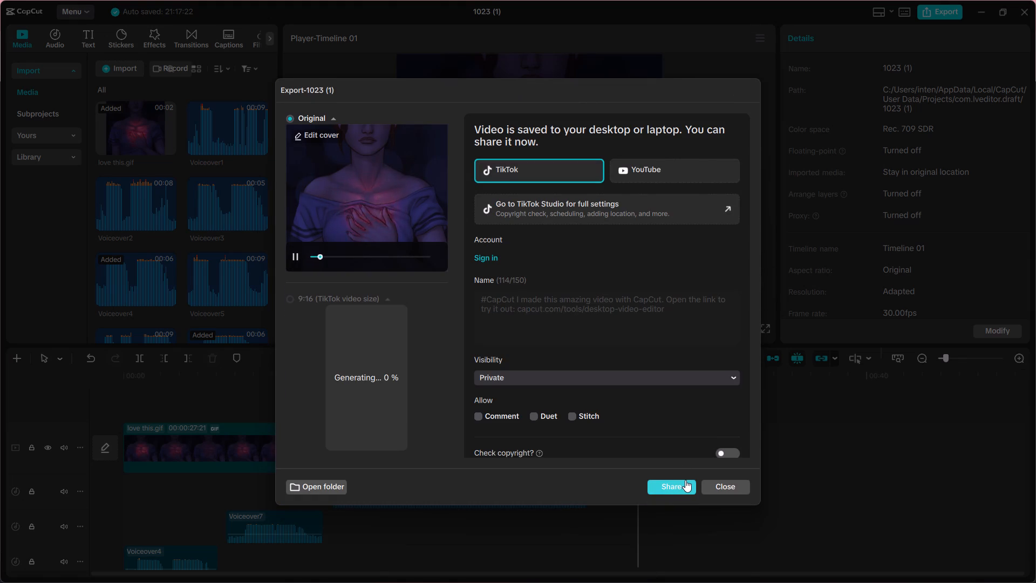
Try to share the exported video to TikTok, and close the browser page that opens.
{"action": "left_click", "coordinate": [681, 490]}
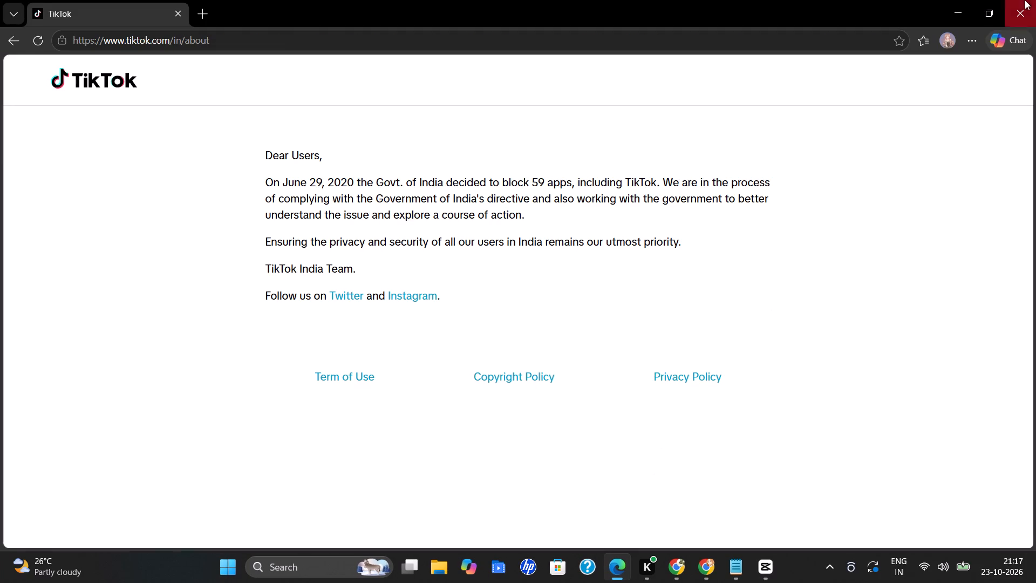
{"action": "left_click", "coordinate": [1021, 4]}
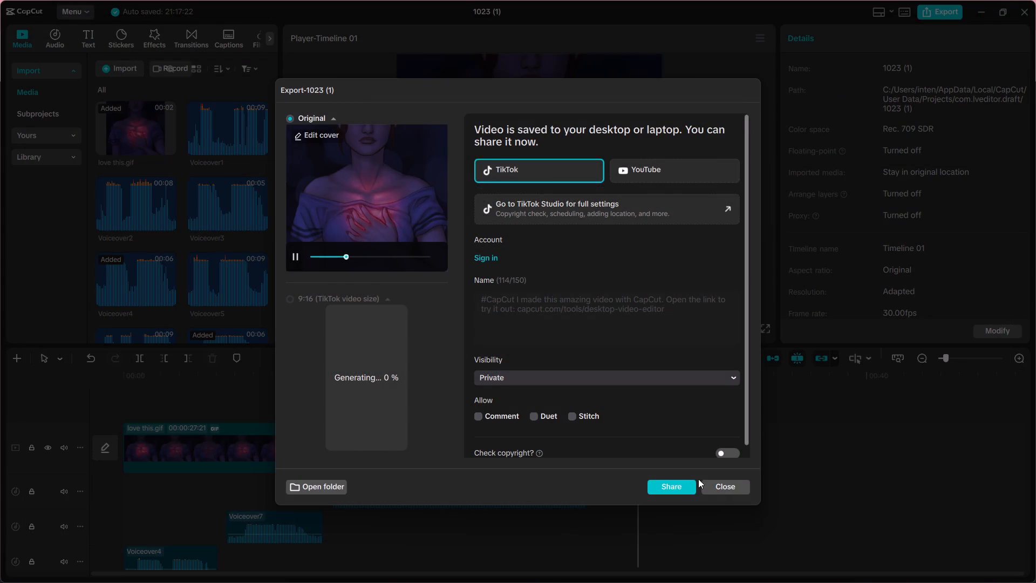
Close the share dialog for the exported video and return to the timeline.
{"action": "left_click", "coordinate": [705, 485]}
{"action": "key", "text": "Escape"}
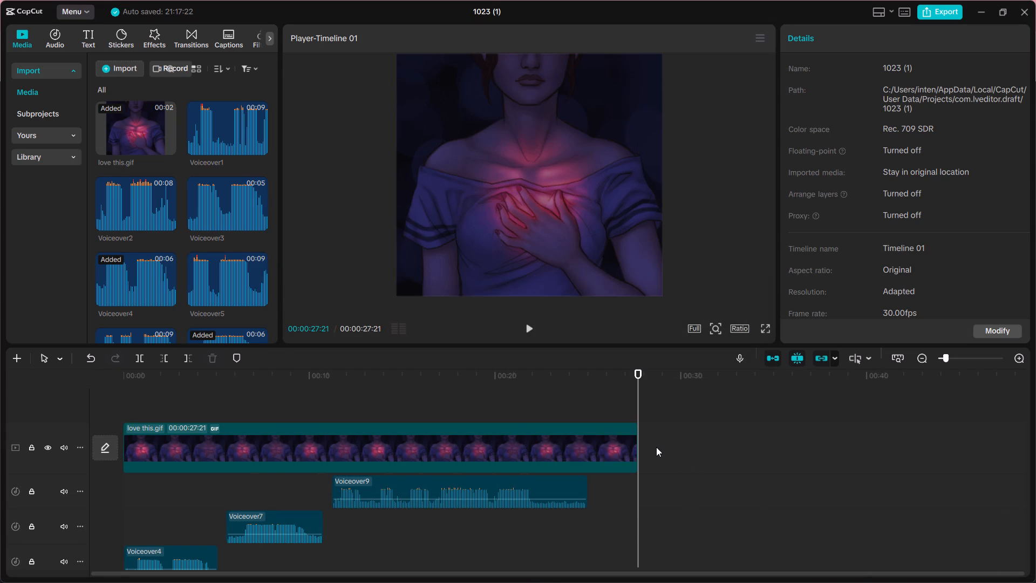
Minimize CapCut and search Windows for "what" to find the WhatsApp app.
{"action": "left_click", "coordinate": [983, 6]}
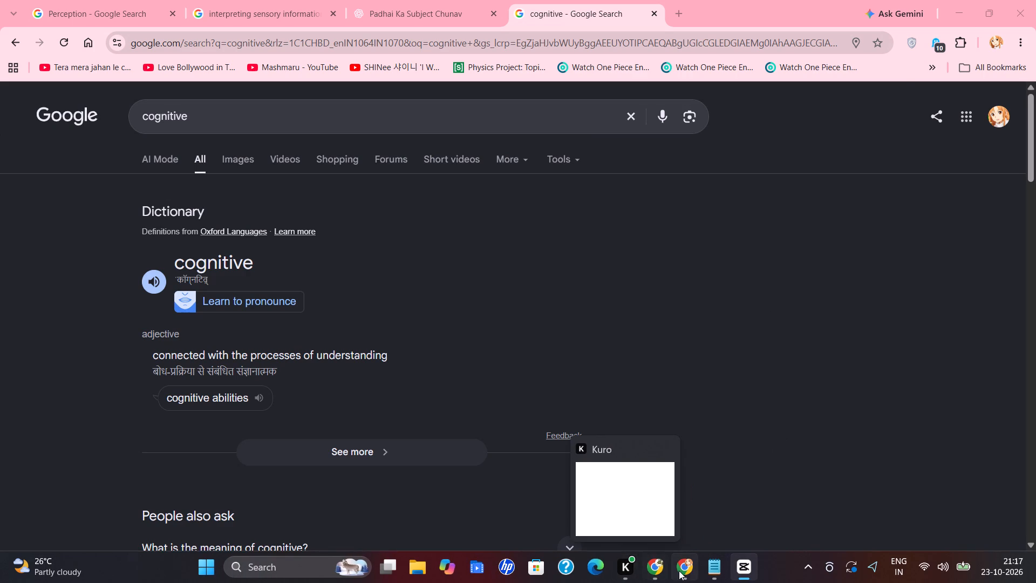
{"action": "left_click", "coordinate": [324, 573]}
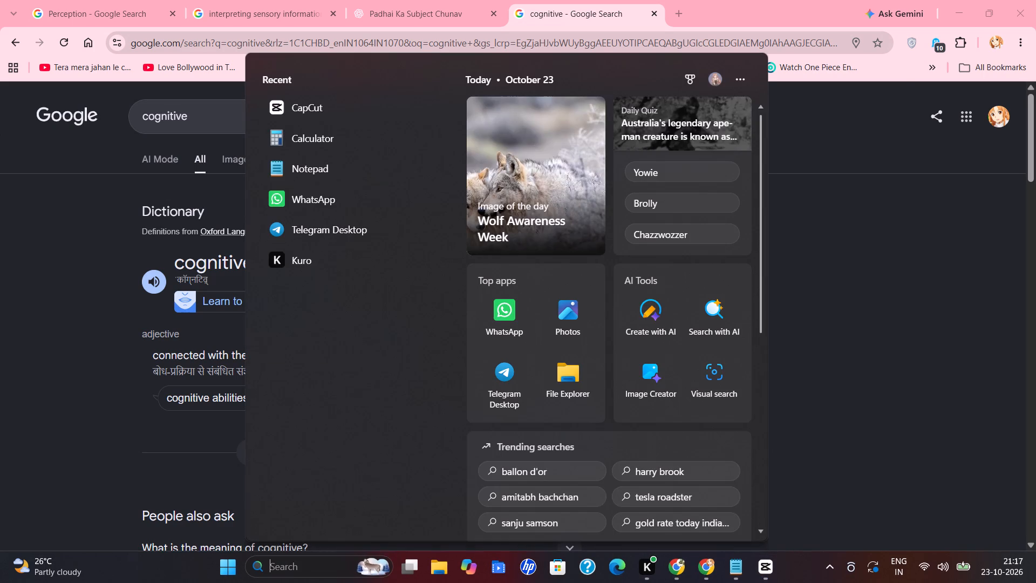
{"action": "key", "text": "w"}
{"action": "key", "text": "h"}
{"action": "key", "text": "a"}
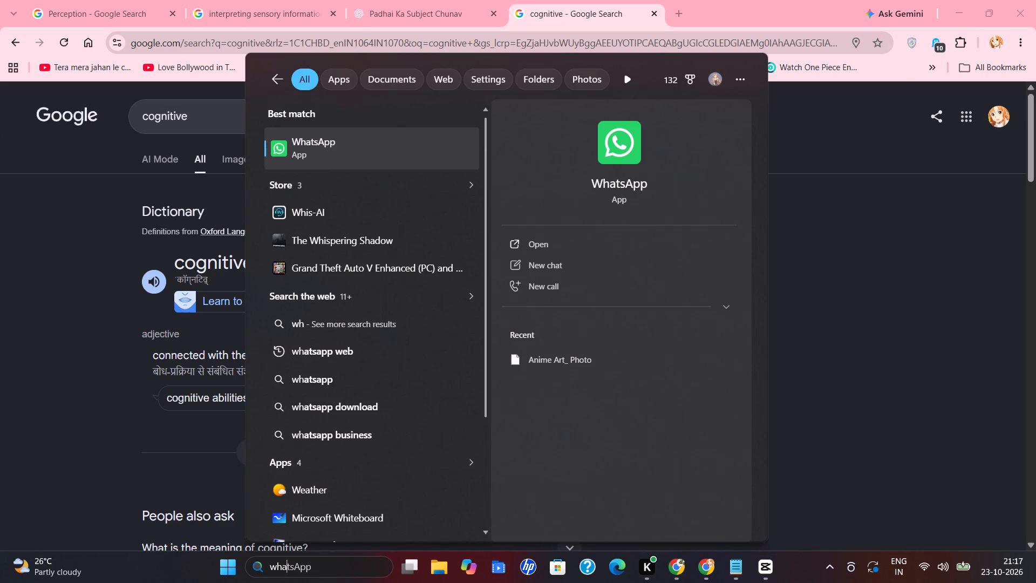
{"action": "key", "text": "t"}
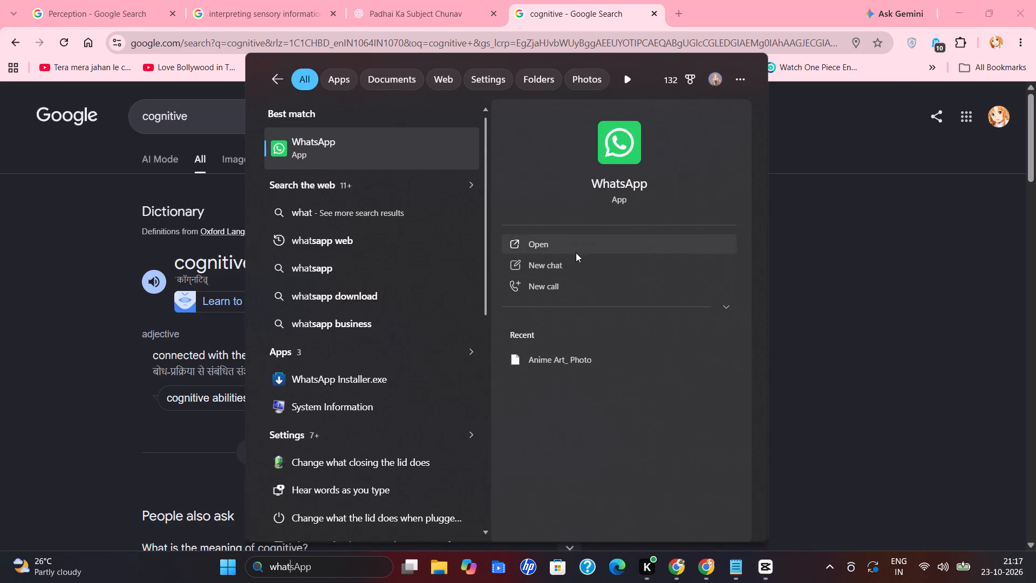
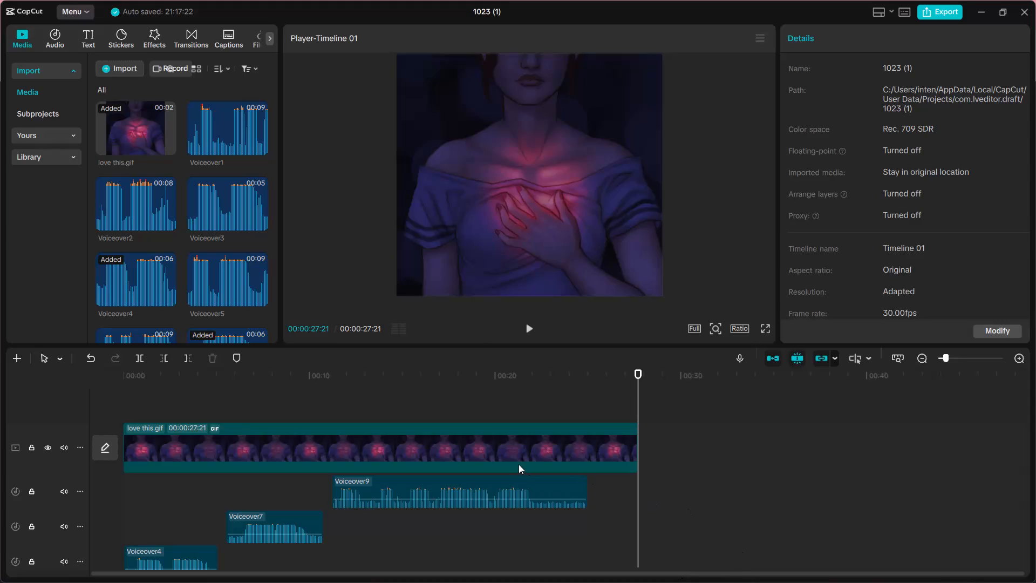
Delete the Voiceover9, Voiceover7 and Voiceover4 clips from the timeline.
{"action": "left_click", "coordinate": [529, 479]}
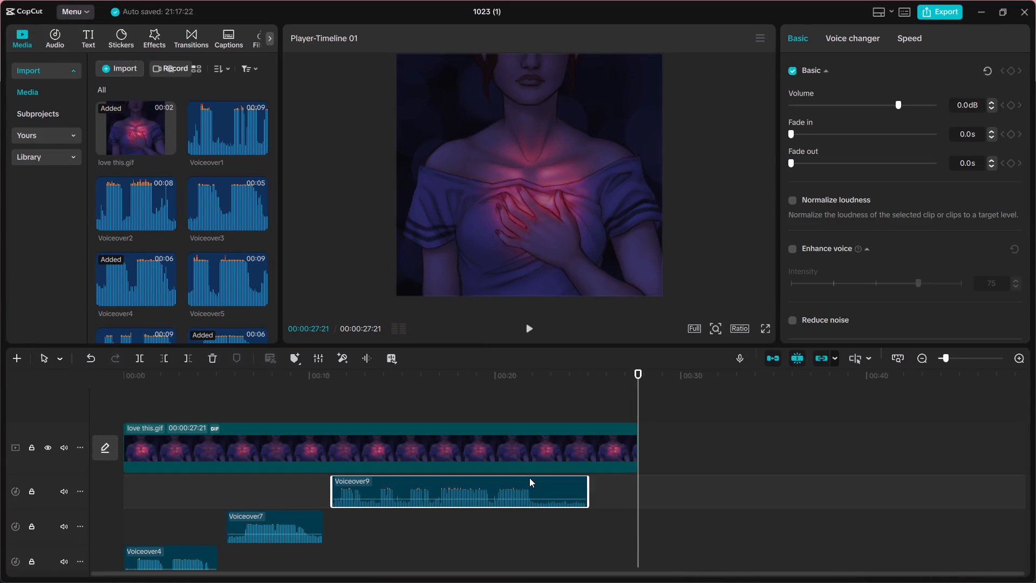
{"action": "key", "text": "Delete"}
{"action": "left_click", "coordinate": [272, 500]}
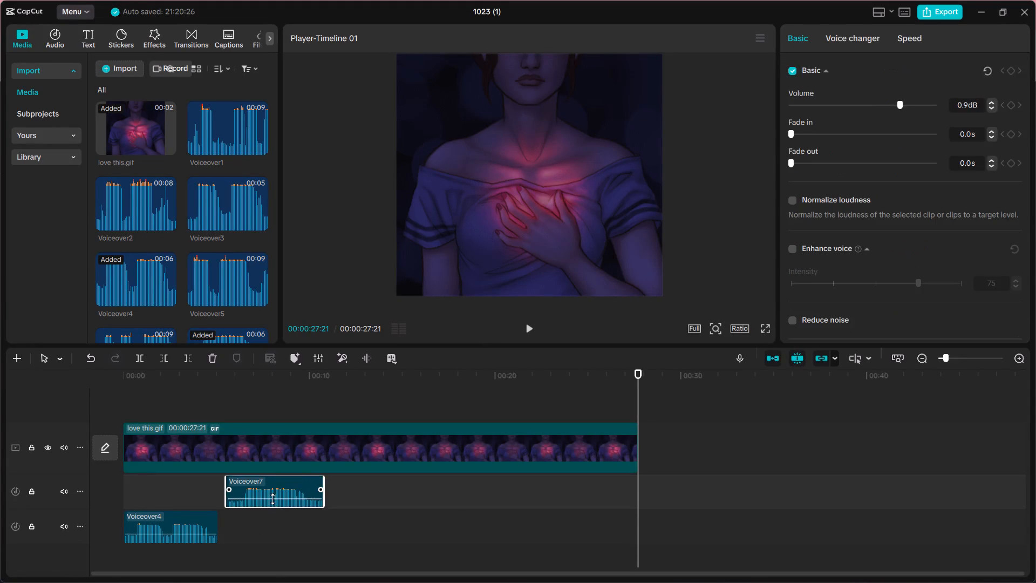
{"action": "key", "text": "Delete"}
{"action": "left_click", "coordinate": [187, 526]}
{"action": "key", "text": "Delete"}
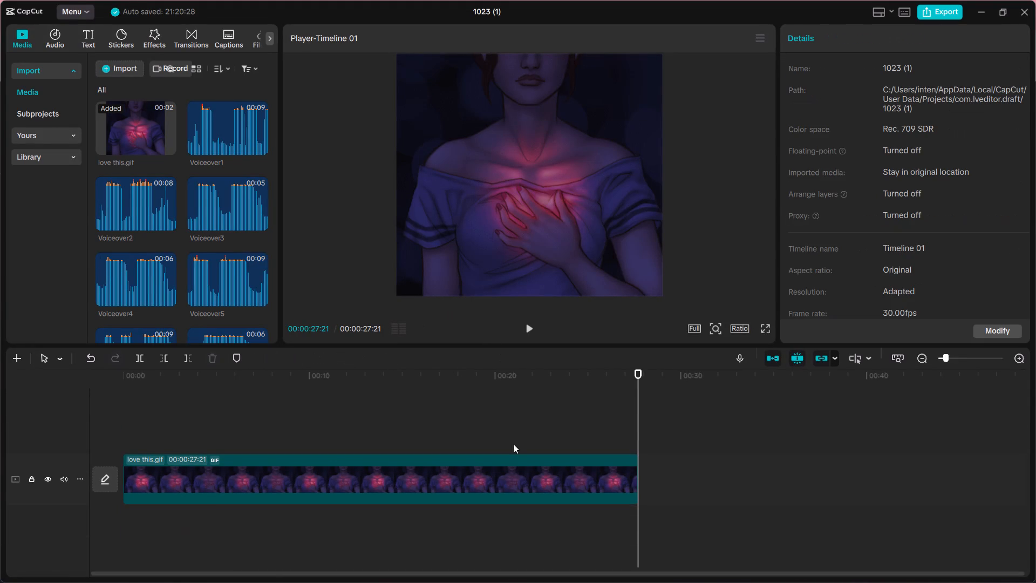
Extend the end of the love this.gif clip on the timeline to about 00:02:03:18.
{"action": "left_click", "coordinate": [602, 476]}
{"action": "left_click_drag", "start_coordinate": [635, 482], "coordinate": [1034, 465]}
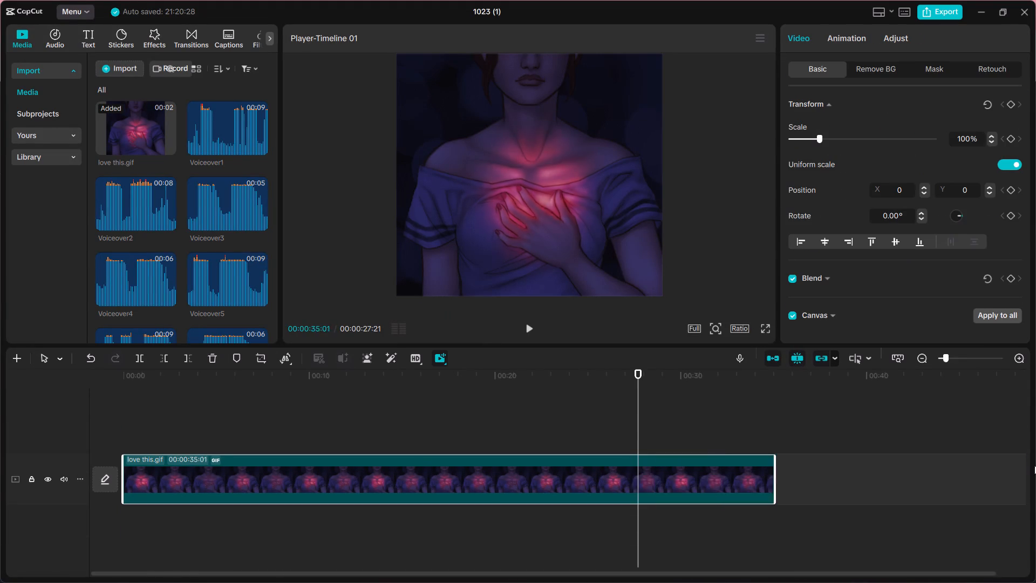
{"action": "left_click_drag", "start_coordinate": [1034, 465], "coordinate": [1035, 402]}
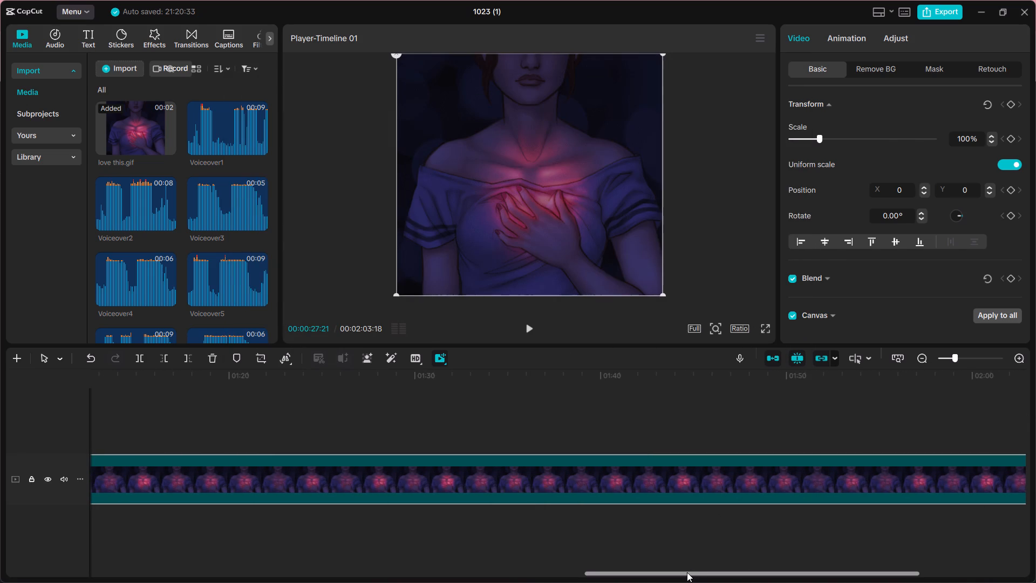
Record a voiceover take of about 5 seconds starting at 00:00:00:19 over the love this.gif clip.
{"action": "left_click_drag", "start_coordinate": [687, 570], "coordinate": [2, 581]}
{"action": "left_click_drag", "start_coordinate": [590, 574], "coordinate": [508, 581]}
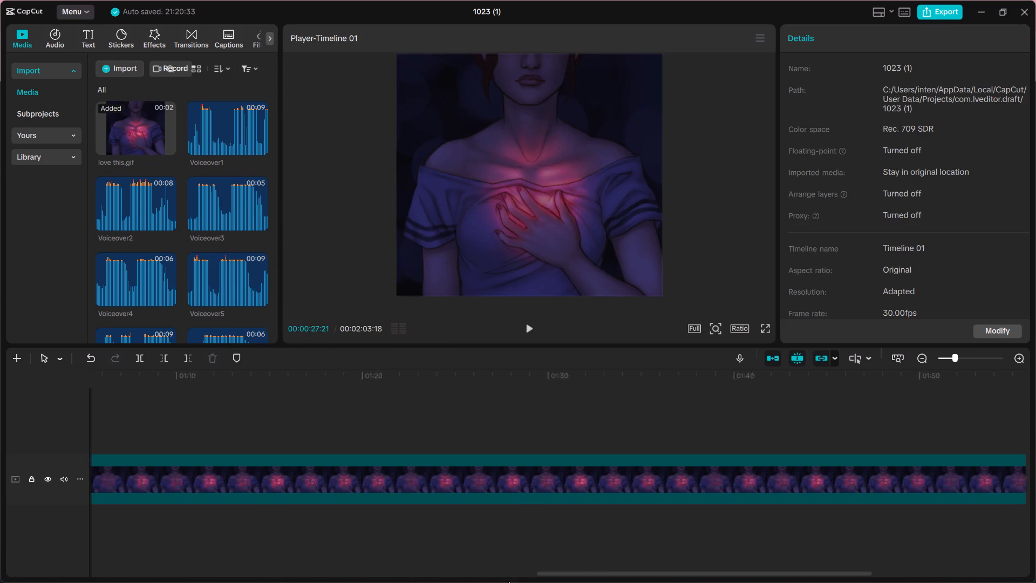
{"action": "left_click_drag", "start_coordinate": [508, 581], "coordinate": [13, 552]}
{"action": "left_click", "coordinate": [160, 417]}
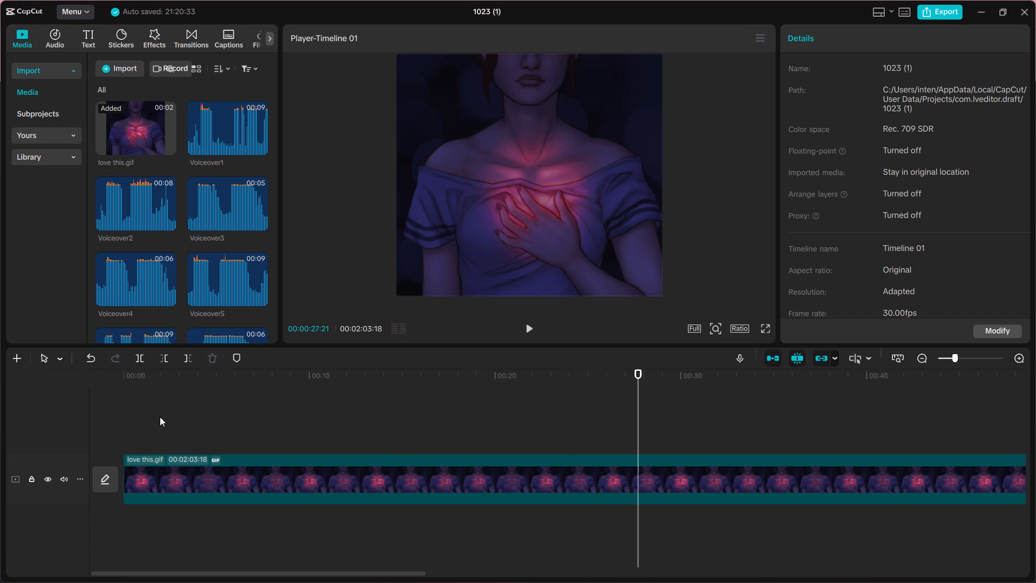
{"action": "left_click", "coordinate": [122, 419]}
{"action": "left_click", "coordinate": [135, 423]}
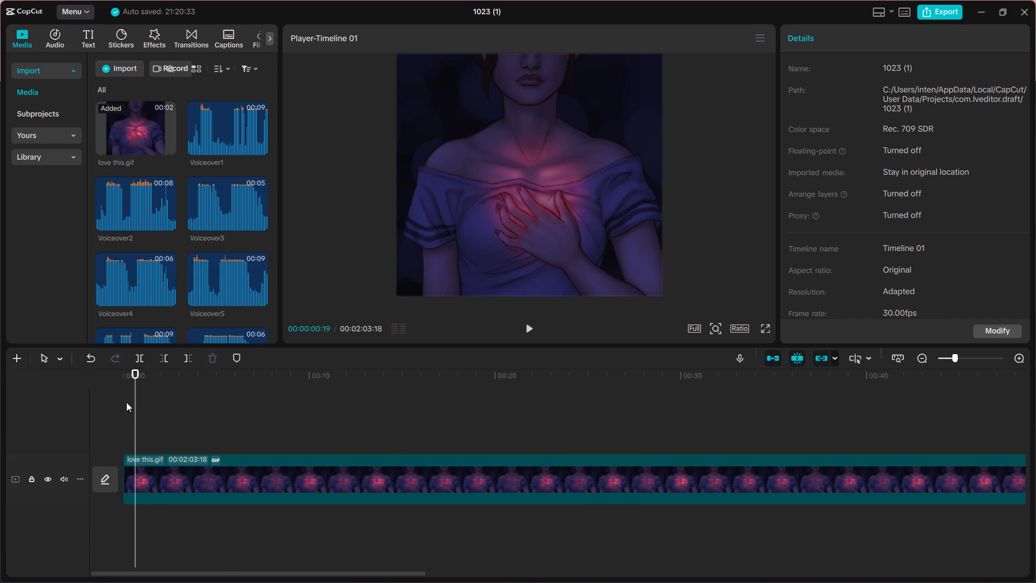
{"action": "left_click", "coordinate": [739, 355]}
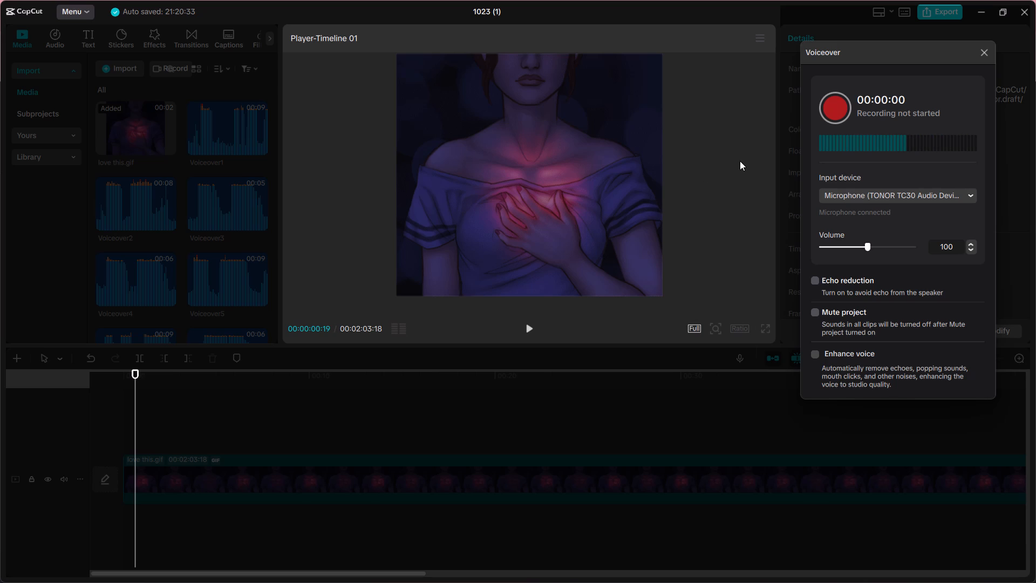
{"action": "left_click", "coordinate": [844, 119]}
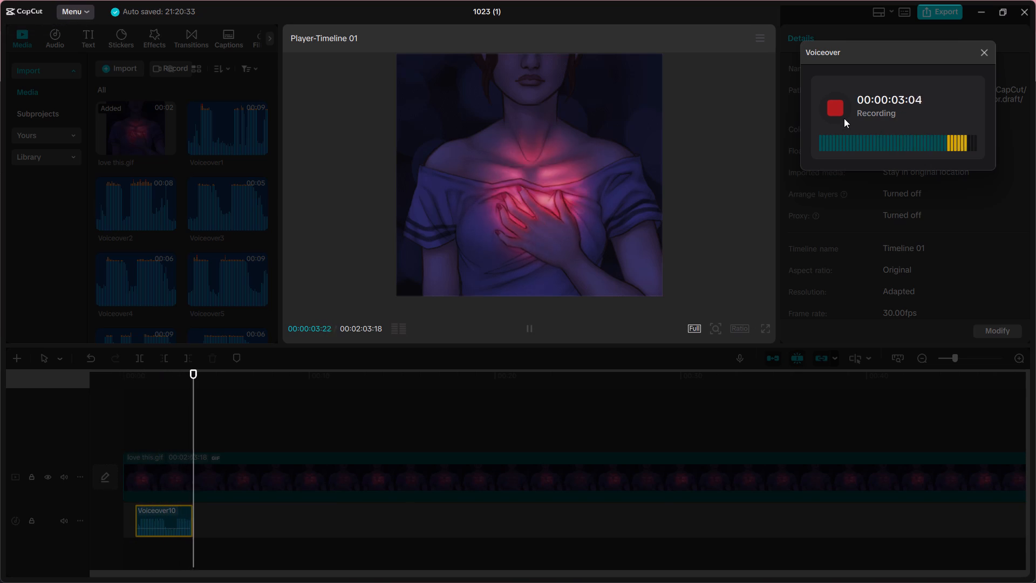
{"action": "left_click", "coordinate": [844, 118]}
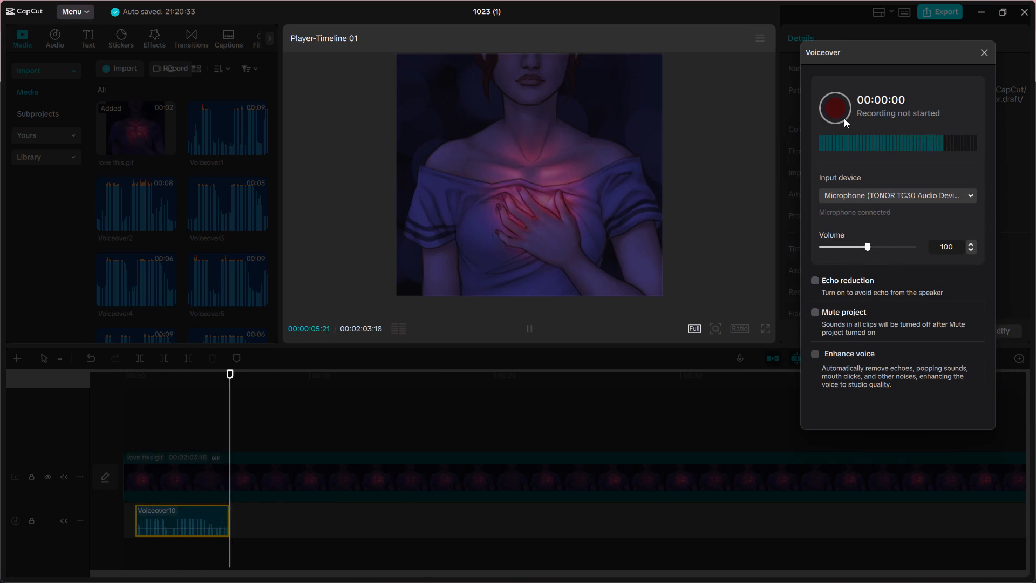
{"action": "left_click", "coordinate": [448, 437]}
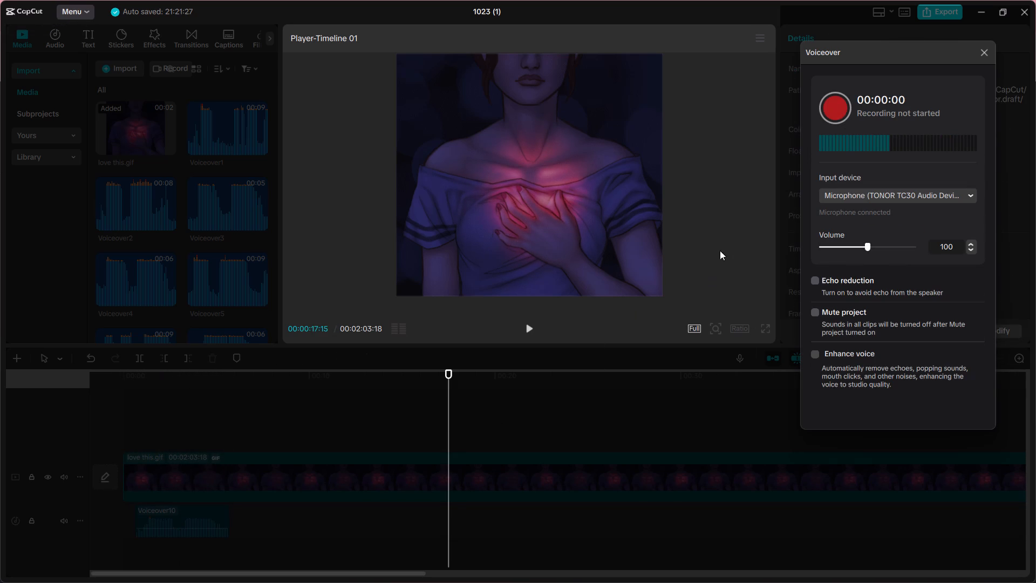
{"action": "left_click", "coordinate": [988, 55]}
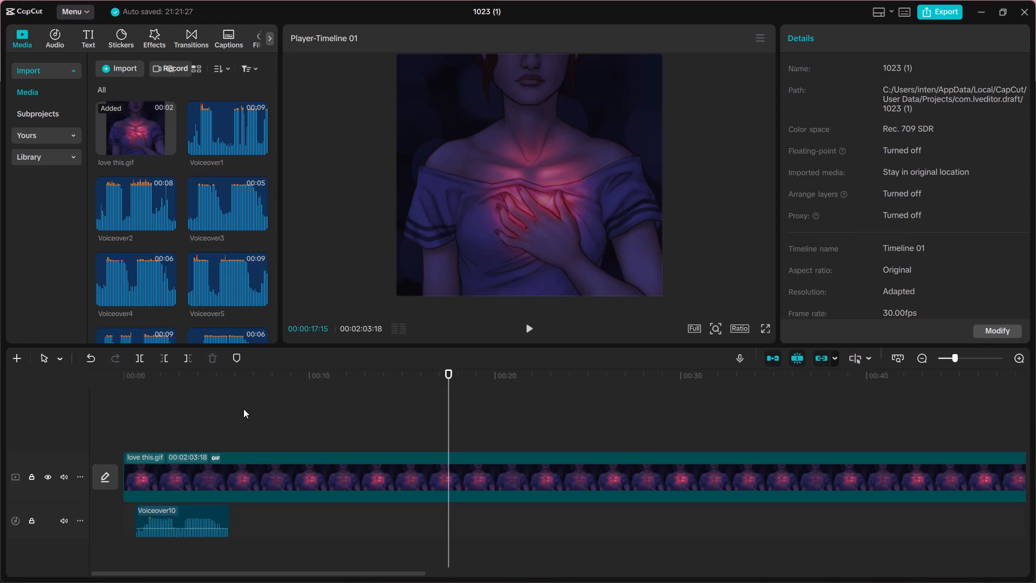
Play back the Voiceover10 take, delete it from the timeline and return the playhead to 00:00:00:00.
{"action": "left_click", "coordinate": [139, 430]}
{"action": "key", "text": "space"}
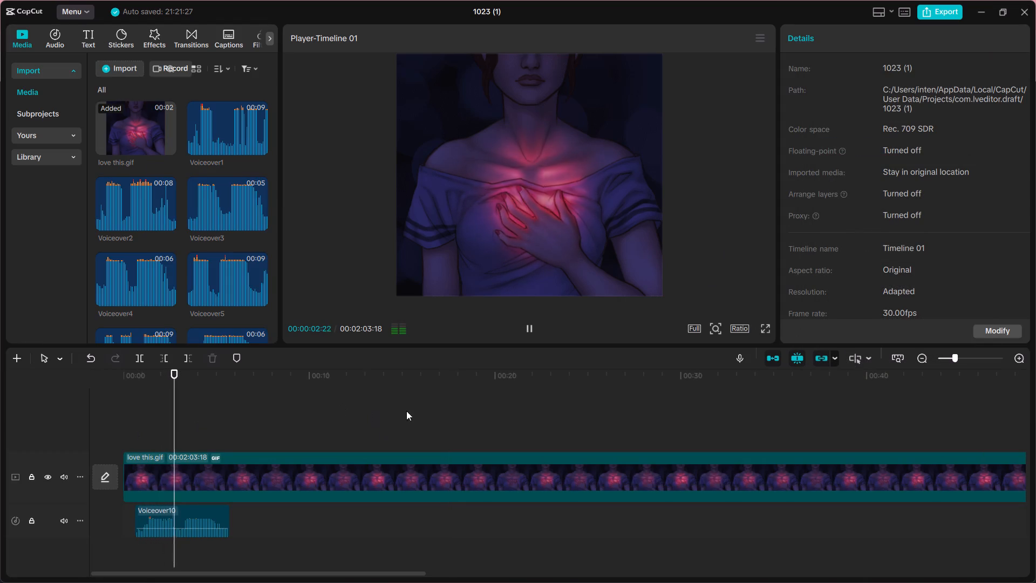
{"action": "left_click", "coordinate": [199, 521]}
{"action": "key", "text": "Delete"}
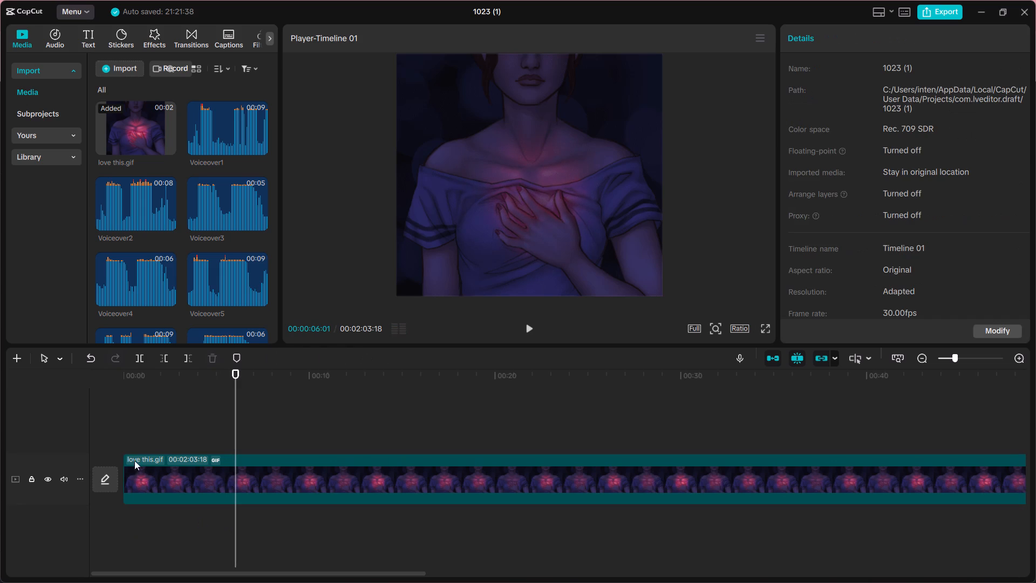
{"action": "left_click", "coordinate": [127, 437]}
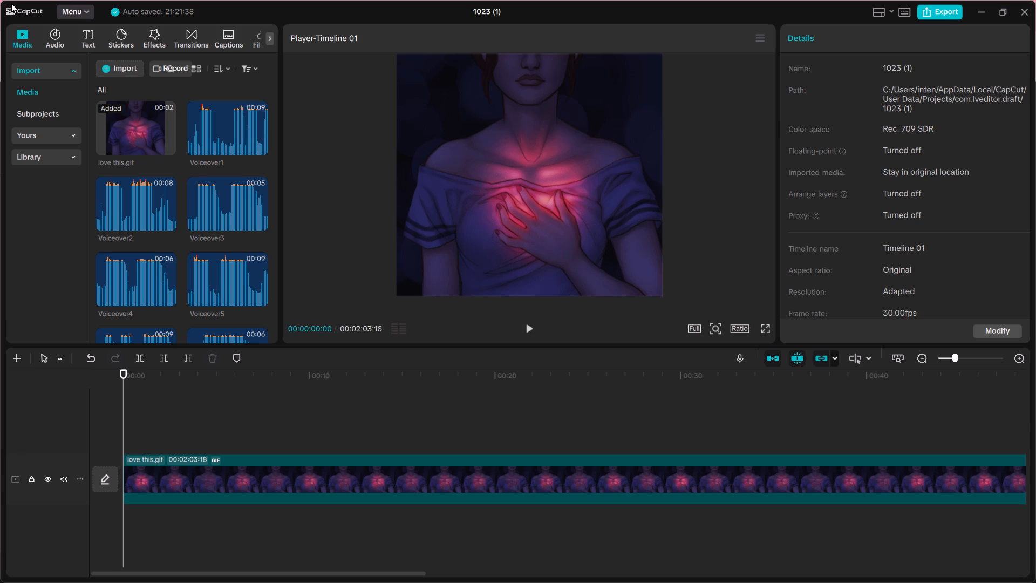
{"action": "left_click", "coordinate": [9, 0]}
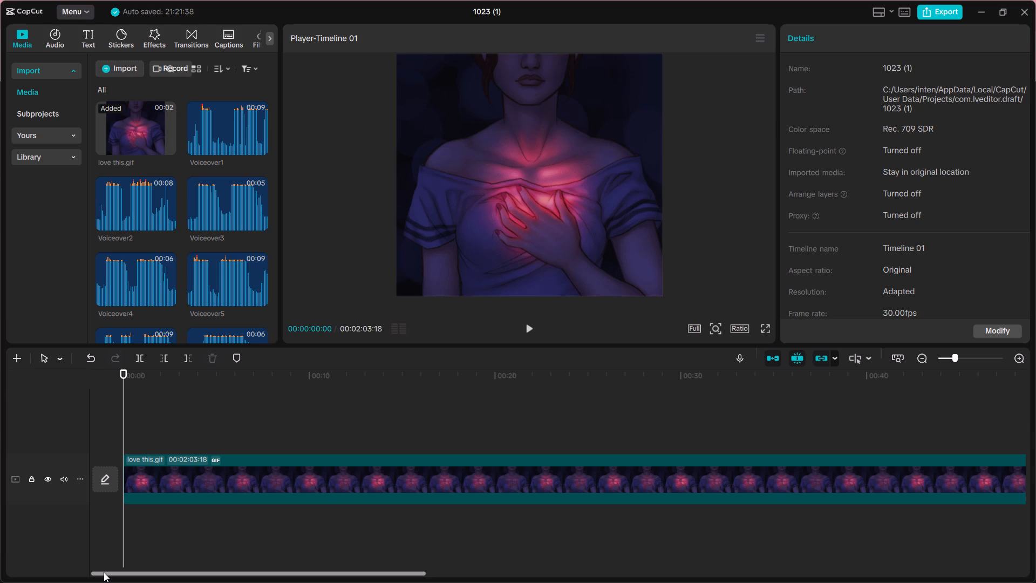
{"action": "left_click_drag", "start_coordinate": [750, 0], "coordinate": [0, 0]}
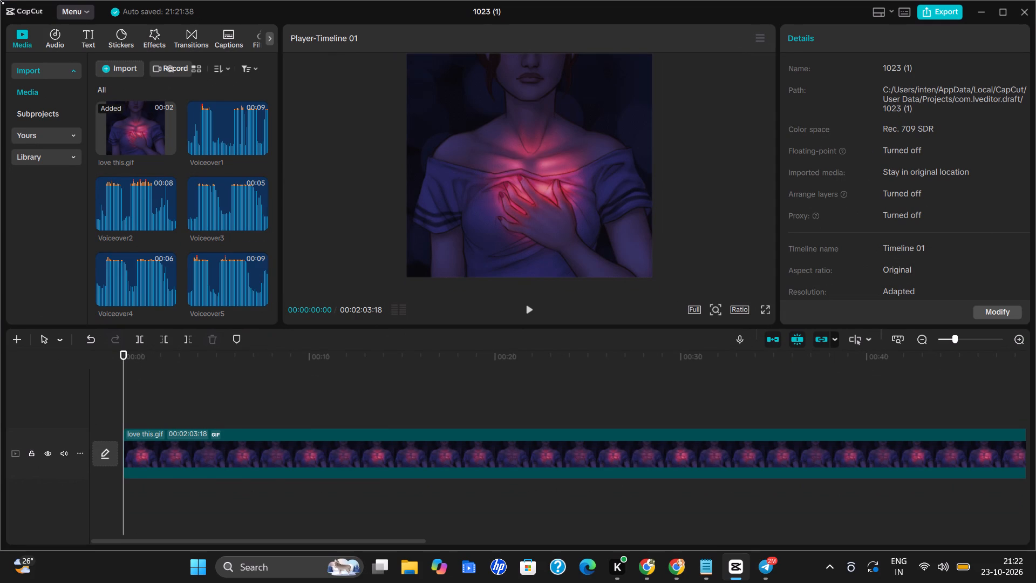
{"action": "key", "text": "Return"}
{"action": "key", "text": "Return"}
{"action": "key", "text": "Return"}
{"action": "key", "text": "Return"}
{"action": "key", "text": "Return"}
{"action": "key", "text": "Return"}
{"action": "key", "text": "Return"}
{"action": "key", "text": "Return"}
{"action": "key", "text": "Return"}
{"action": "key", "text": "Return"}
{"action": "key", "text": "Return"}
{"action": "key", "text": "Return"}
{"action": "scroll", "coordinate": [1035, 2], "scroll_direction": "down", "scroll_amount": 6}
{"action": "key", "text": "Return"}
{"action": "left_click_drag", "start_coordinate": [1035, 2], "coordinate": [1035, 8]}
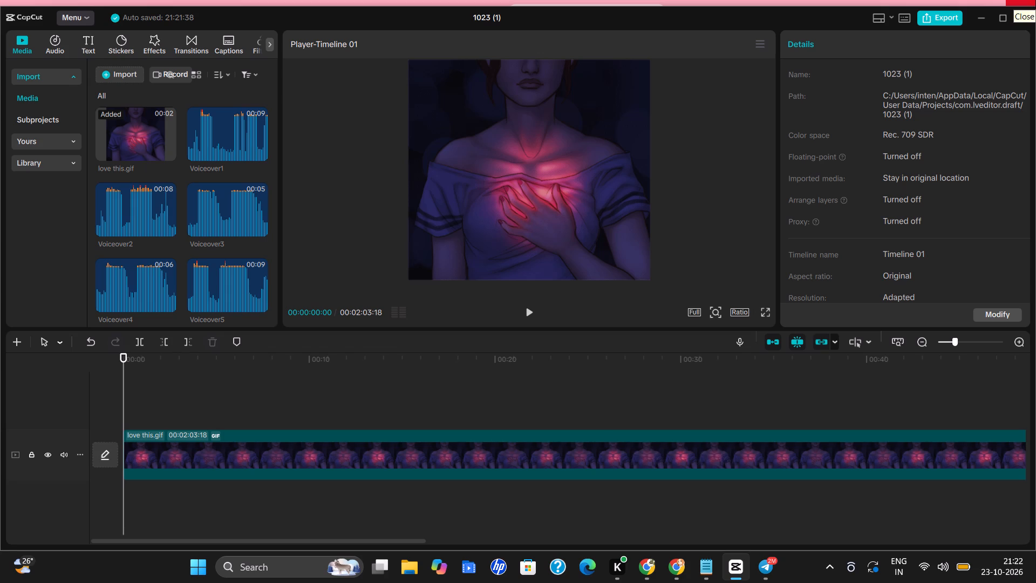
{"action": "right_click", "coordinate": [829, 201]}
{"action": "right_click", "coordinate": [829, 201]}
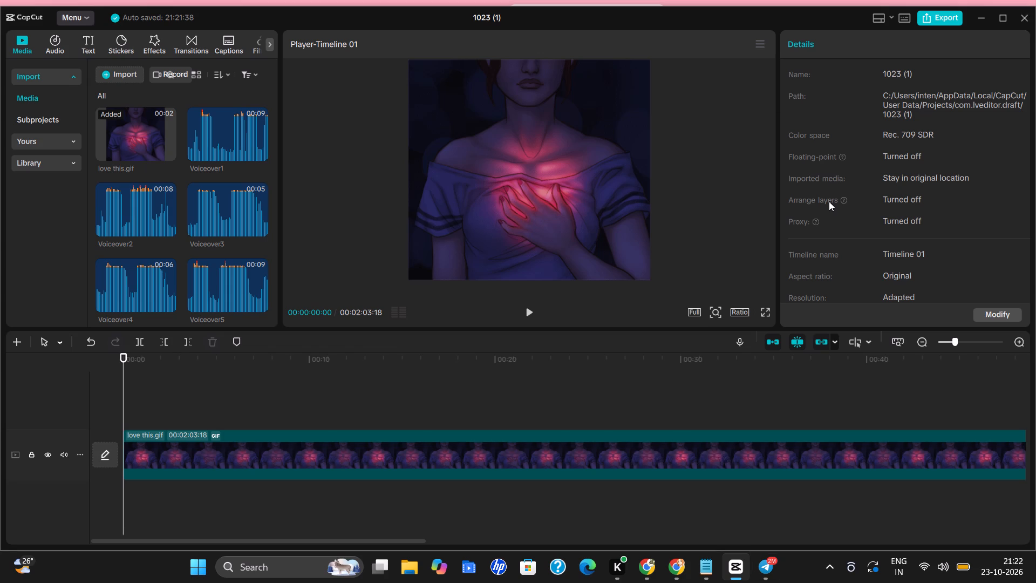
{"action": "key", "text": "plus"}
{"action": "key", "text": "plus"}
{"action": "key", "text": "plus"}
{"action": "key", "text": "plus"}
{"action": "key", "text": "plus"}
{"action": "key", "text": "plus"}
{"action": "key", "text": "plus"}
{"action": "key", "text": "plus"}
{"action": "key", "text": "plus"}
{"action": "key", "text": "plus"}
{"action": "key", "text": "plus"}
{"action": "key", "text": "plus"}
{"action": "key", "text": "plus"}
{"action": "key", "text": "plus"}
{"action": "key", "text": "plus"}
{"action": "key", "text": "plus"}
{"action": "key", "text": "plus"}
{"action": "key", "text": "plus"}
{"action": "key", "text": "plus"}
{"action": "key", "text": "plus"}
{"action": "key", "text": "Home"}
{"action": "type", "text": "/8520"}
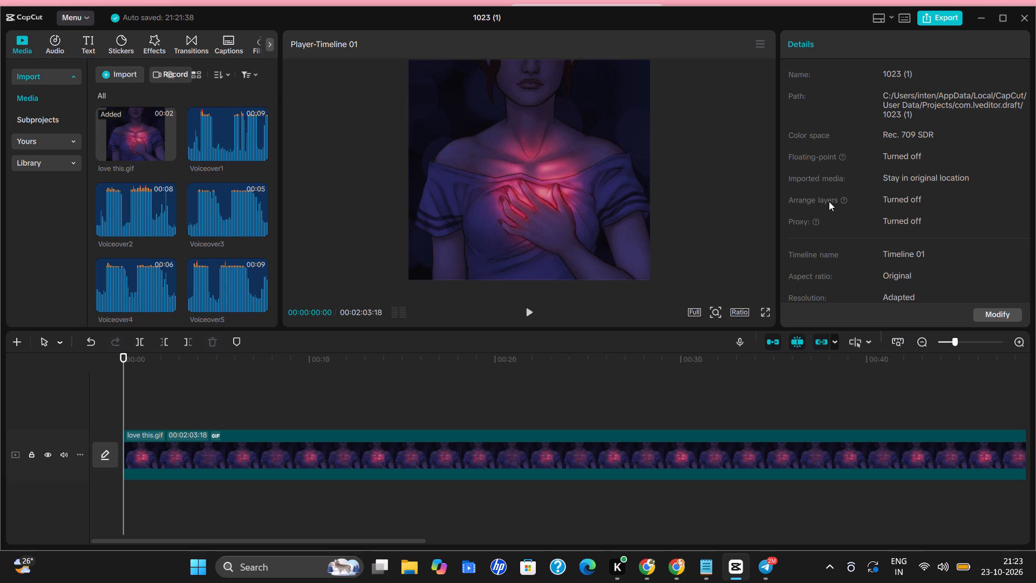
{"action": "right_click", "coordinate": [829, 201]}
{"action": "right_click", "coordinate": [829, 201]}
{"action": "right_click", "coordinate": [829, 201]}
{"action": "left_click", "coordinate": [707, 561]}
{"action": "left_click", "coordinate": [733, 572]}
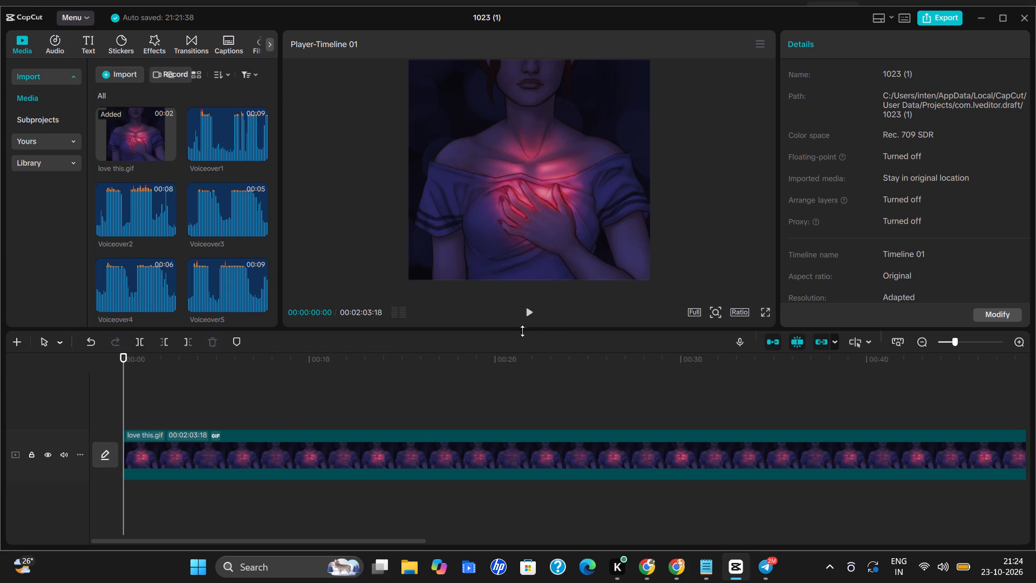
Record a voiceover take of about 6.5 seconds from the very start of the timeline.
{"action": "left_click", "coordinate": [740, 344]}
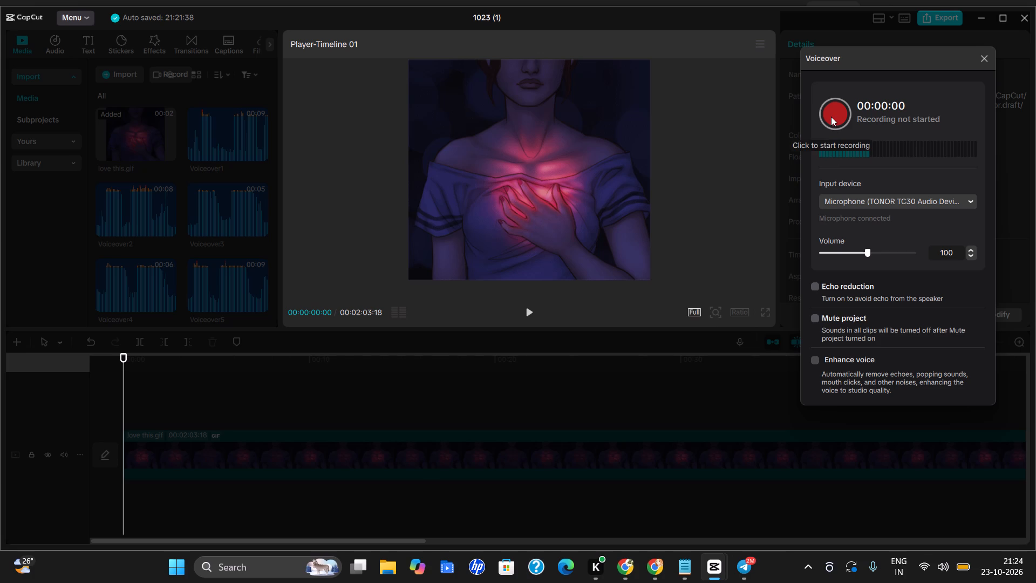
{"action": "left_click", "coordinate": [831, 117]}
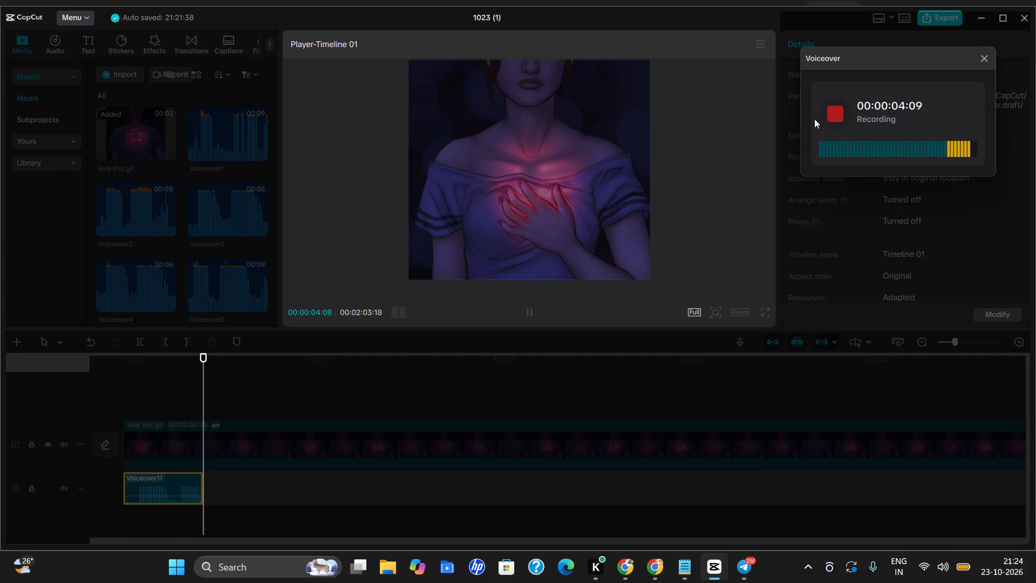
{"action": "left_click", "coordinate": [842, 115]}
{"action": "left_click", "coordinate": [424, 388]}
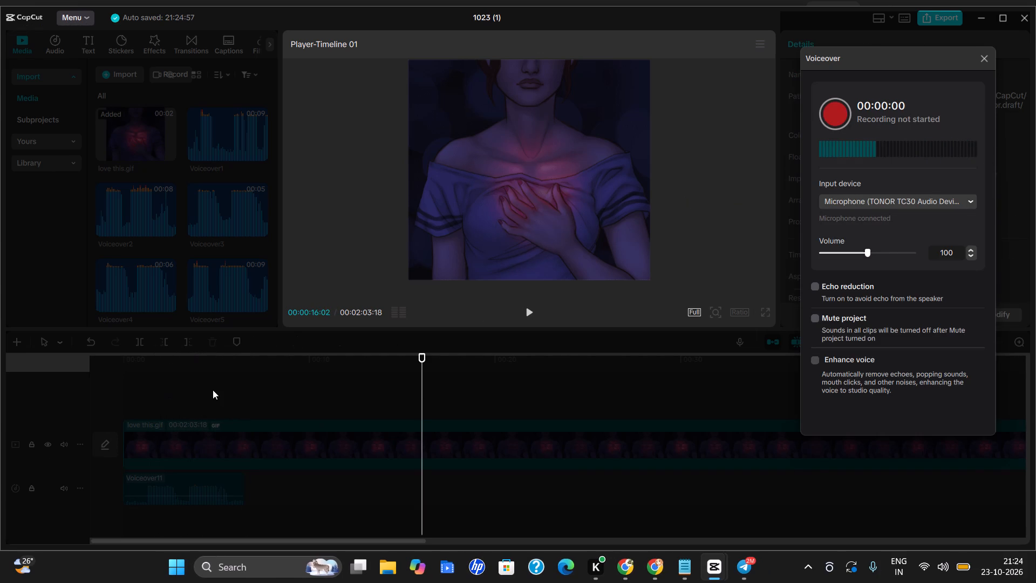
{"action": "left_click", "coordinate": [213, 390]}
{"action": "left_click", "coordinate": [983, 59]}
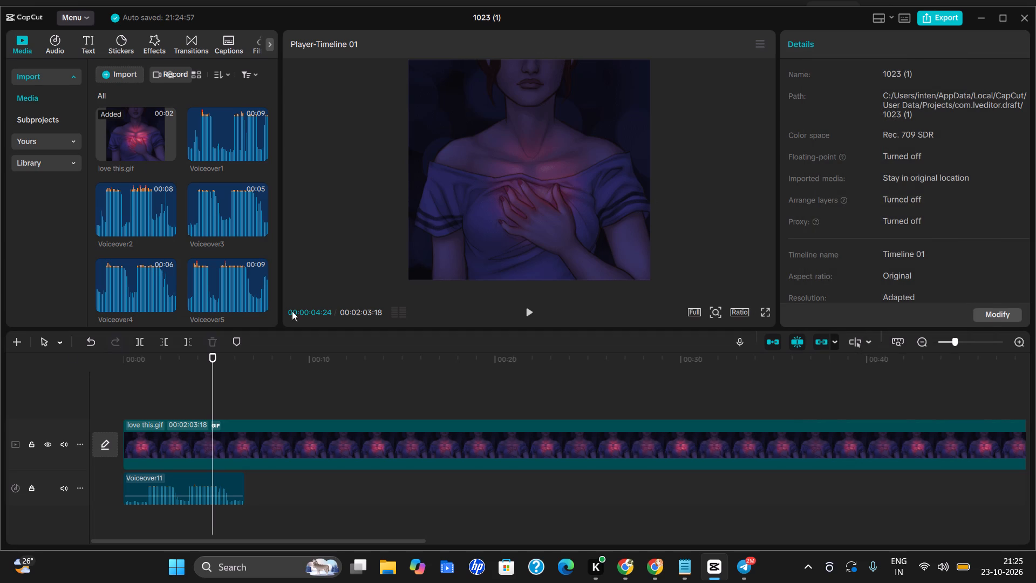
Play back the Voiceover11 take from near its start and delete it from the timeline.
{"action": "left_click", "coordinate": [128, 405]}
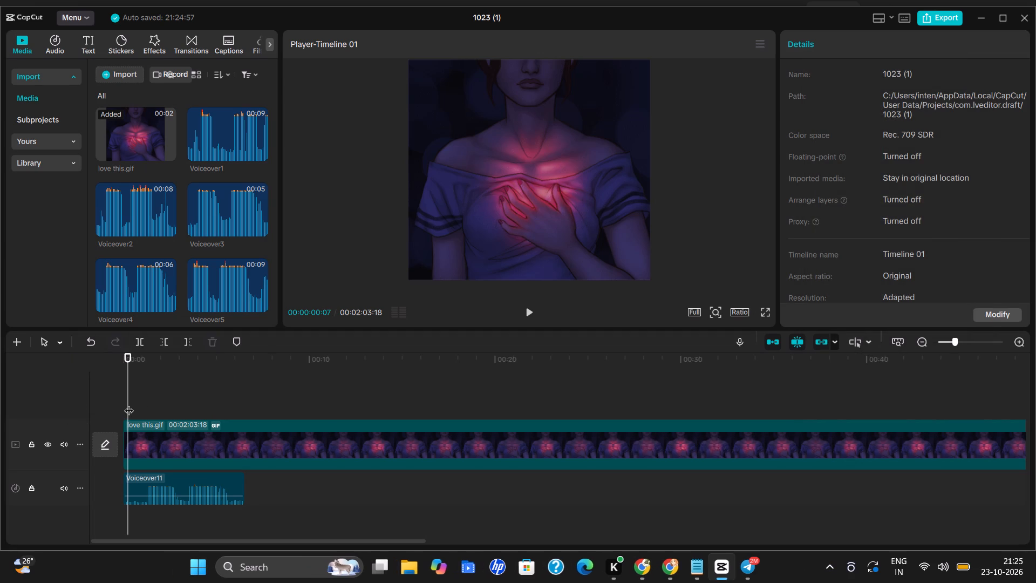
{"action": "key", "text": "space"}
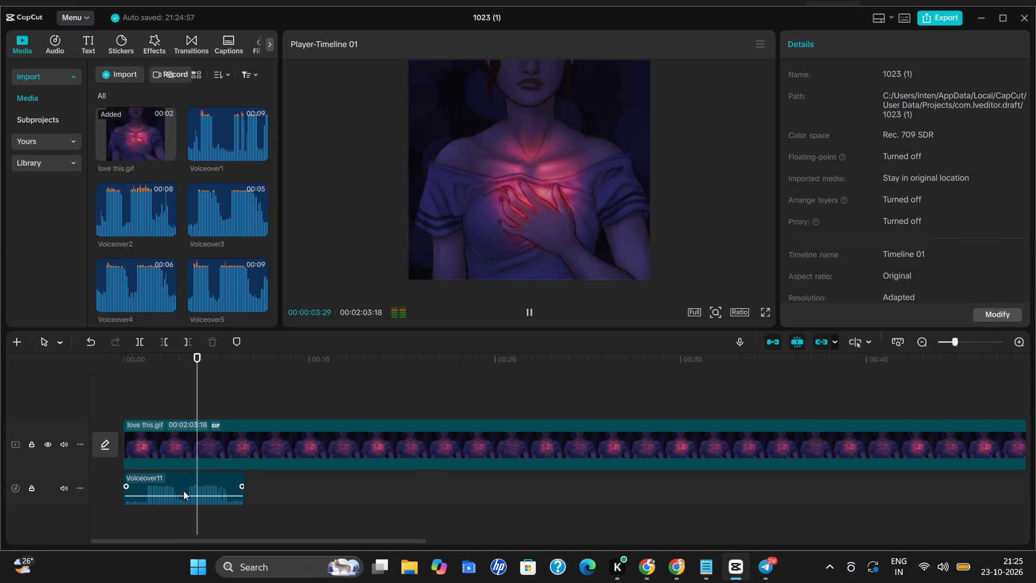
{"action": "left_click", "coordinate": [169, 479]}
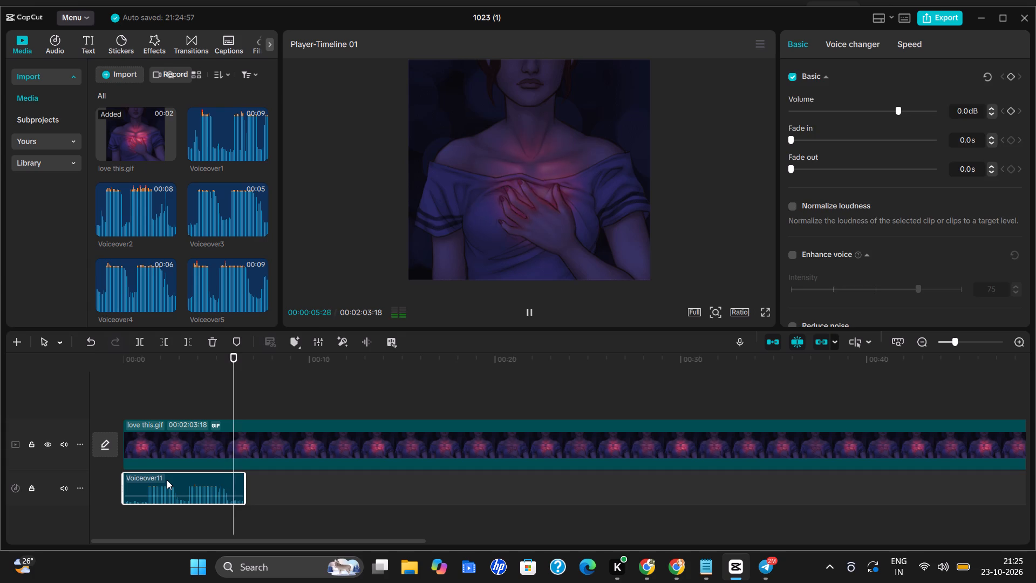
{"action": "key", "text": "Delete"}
Record a voiceover take of about 8 seconds starting at 00:00:00:08 on the timeline.
{"action": "left_click", "coordinate": [134, 401]}
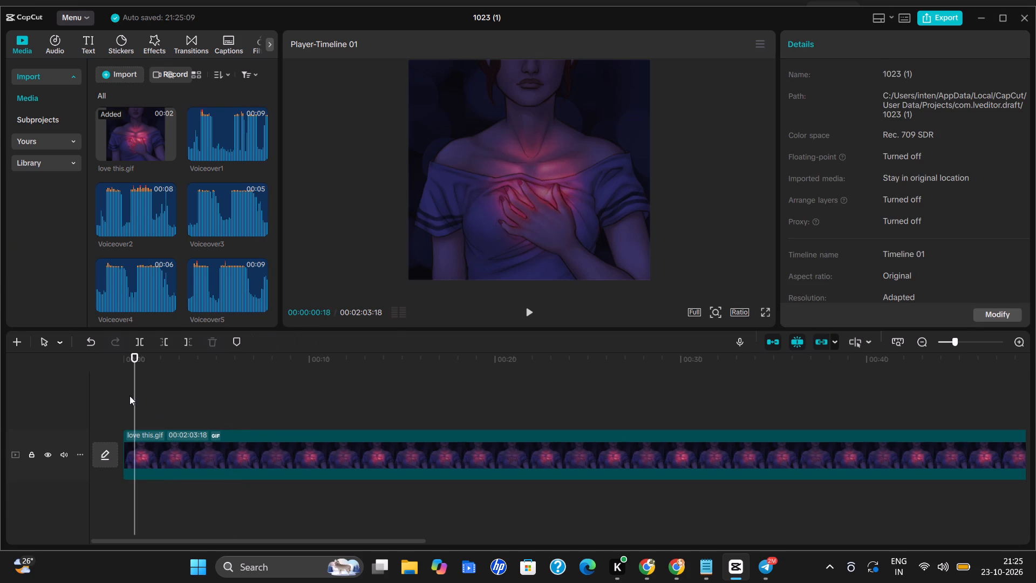
{"action": "left_click", "coordinate": [128, 396]}
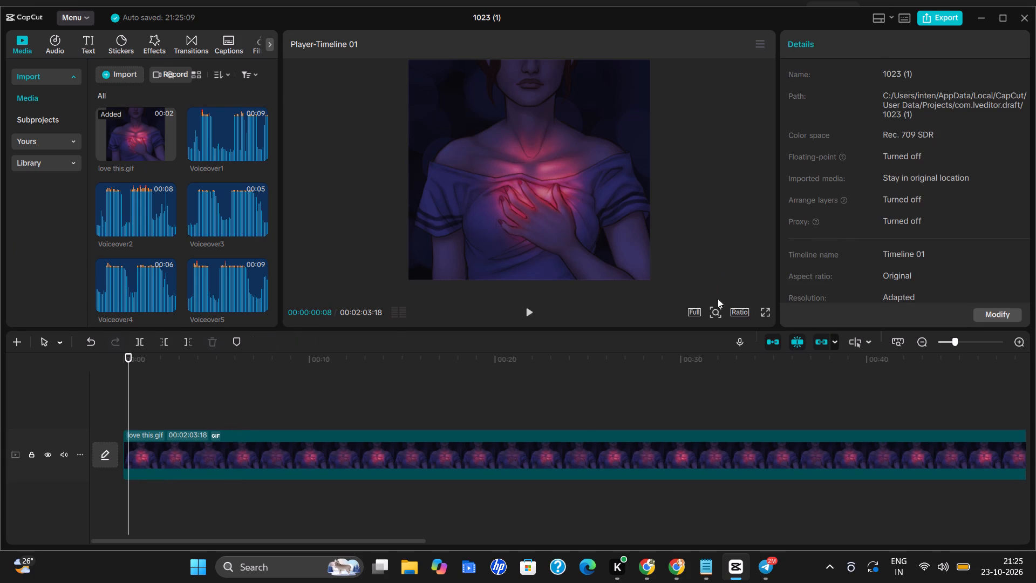
{"action": "left_click", "coordinate": [741, 341]}
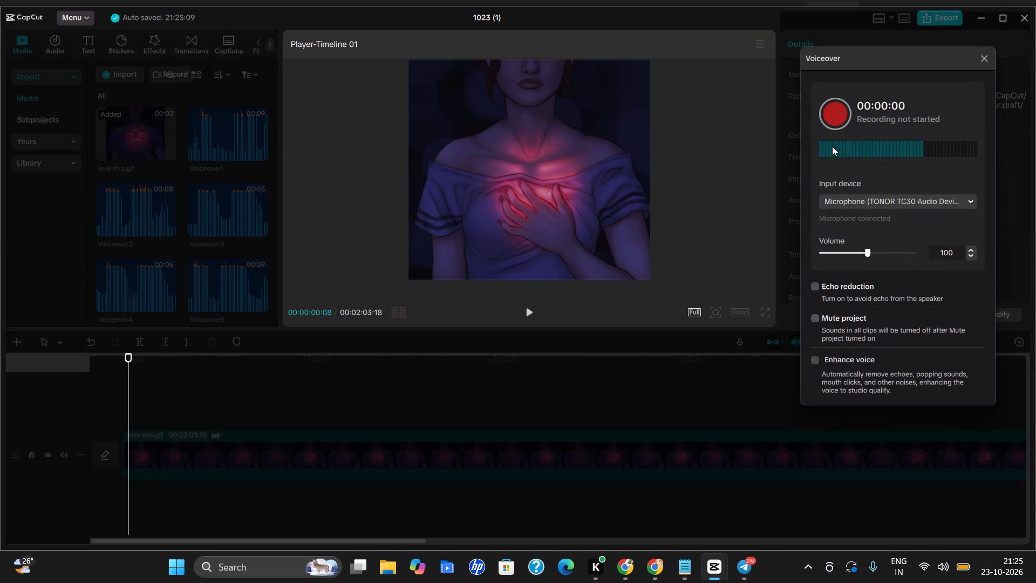
{"action": "left_click", "coordinate": [827, 113]}
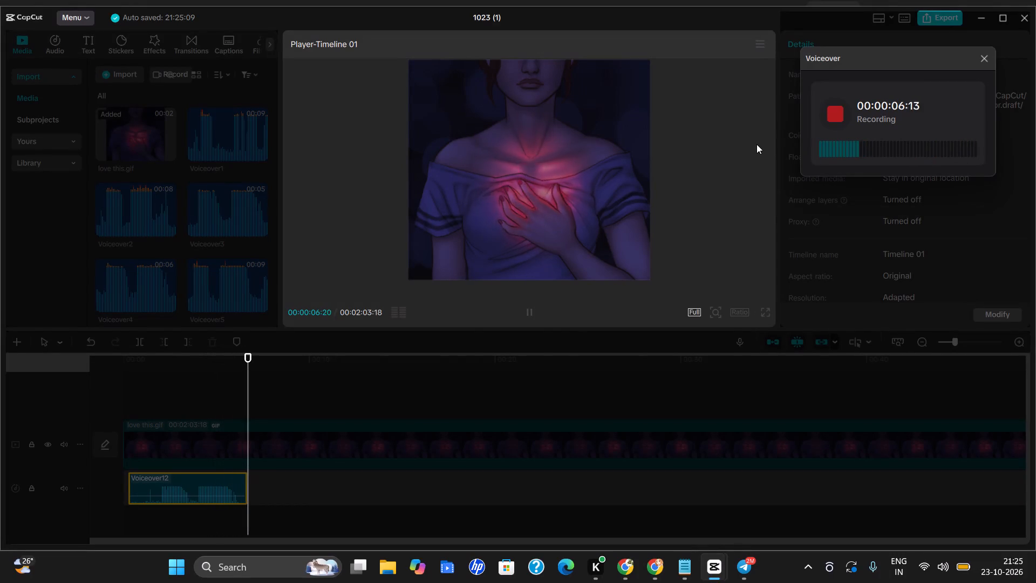
{"action": "key", "text": "space"}
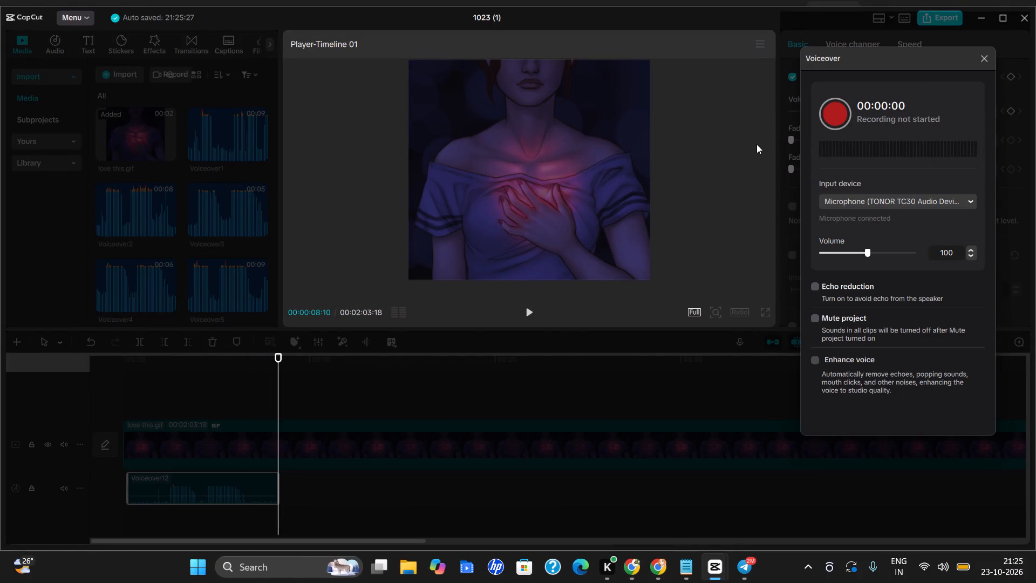
{"action": "left_click", "coordinate": [977, 61]}
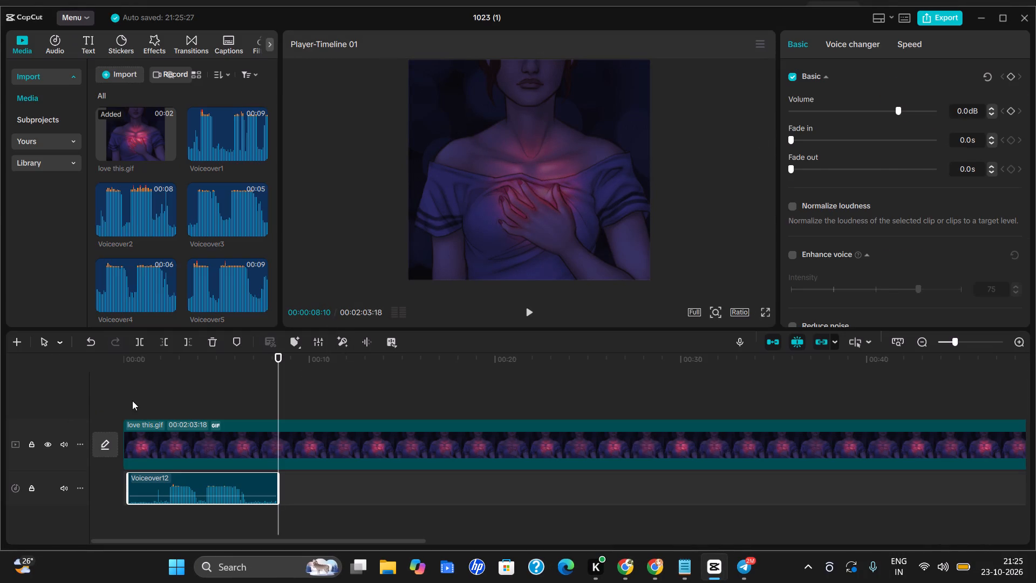
Play back the Voiceover12 take from its start and delete it from the timeline.
{"action": "left_click", "coordinate": [132, 401]}
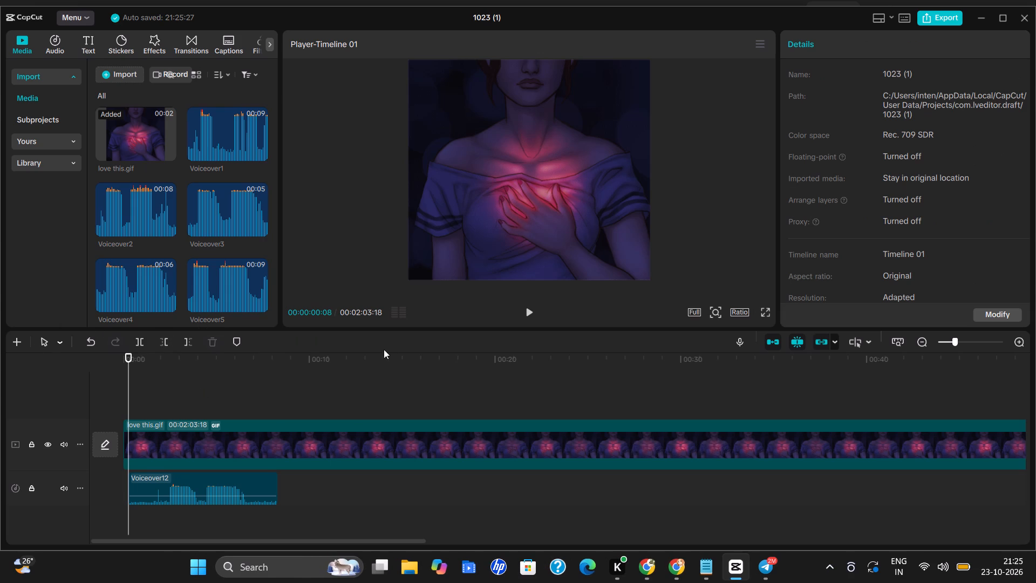
{"action": "left_click", "coordinate": [530, 314]}
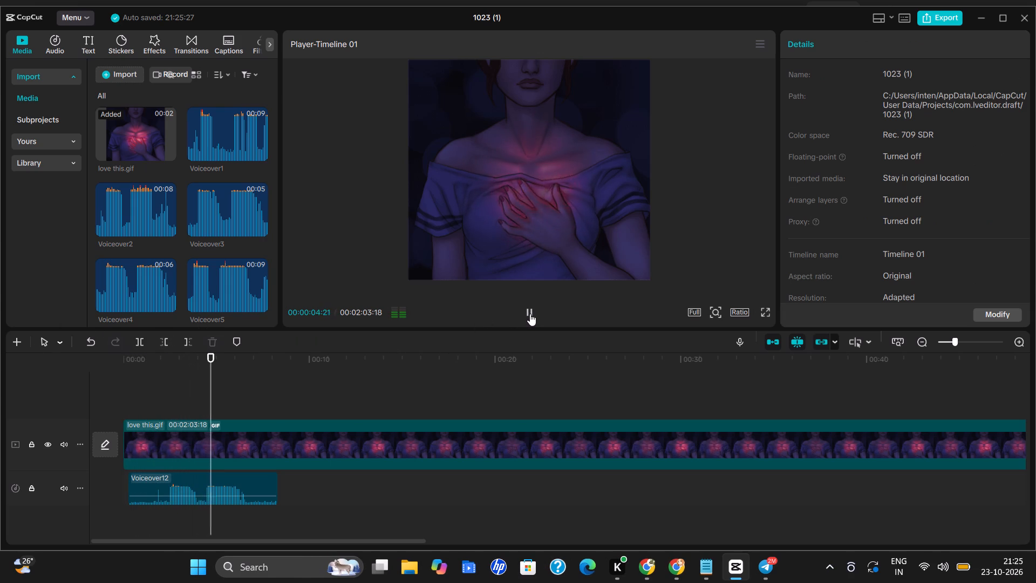
{"action": "left_click", "coordinate": [267, 476]}
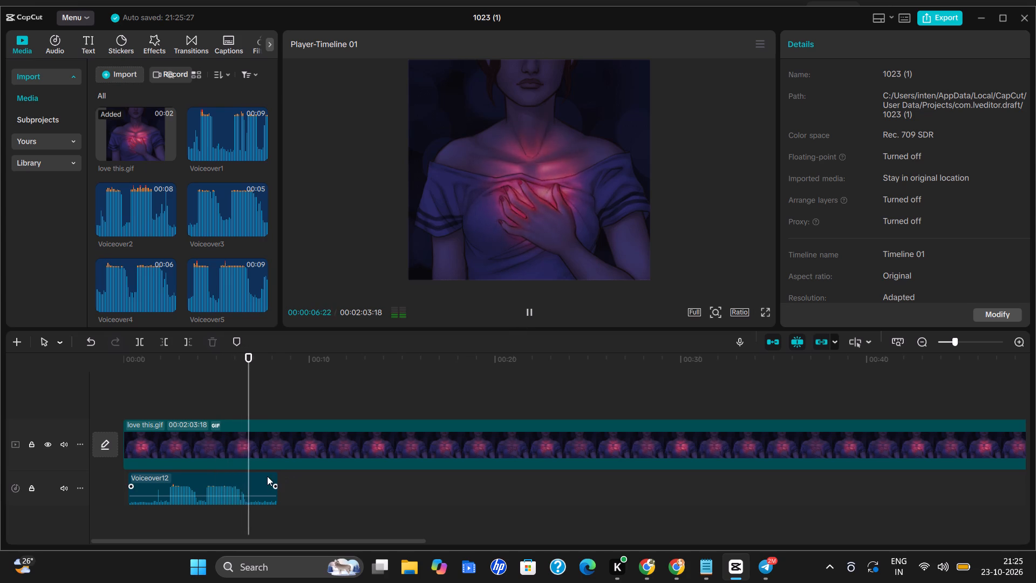
{"action": "key", "text": "Delete"}
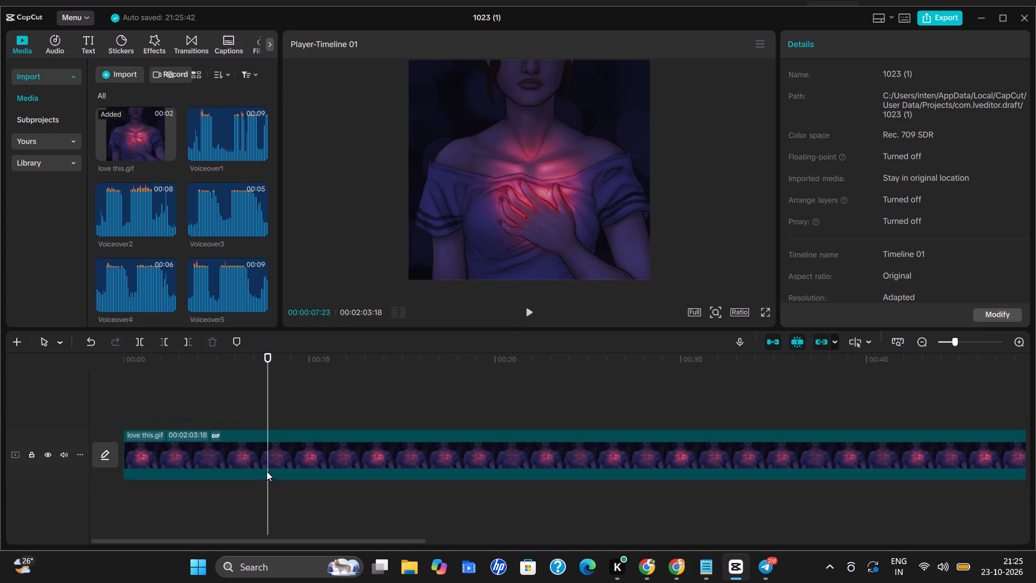
Record a voiceover take of about 7 seconds starting at 00:00:00:19 on the timeline.
{"action": "left_click", "coordinate": [135, 416]}
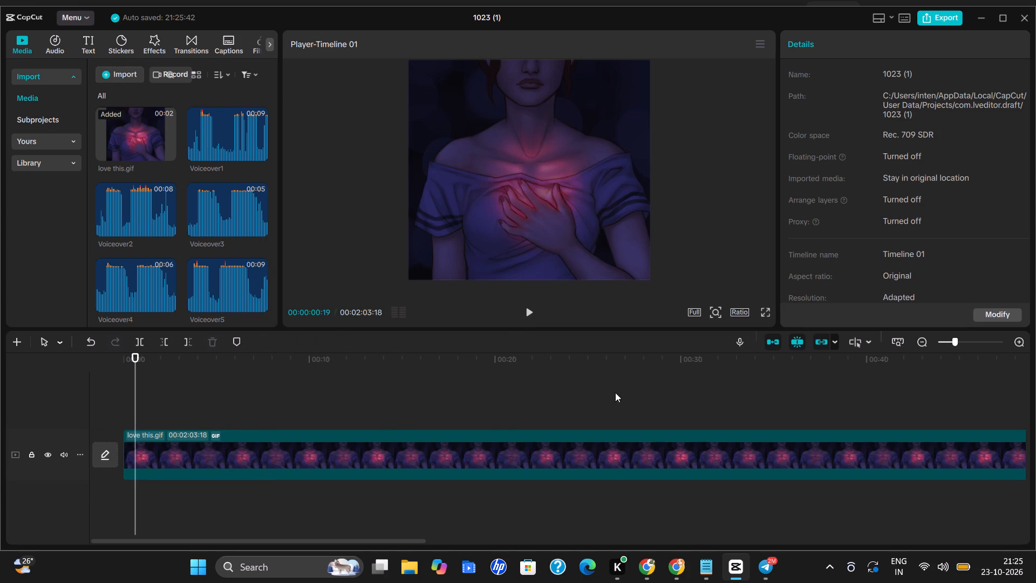
{"action": "left_click", "coordinate": [742, 344]}
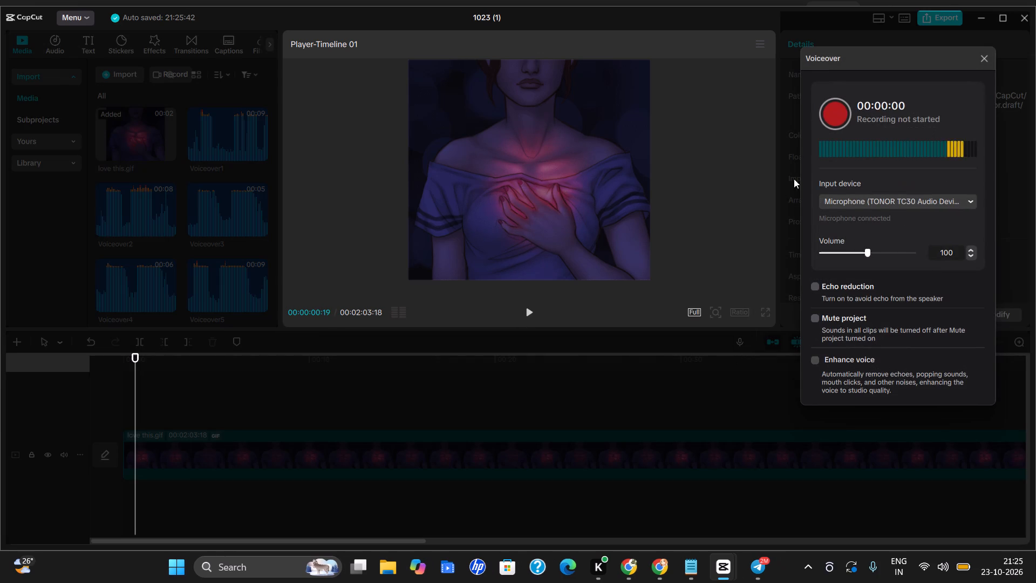
{"action": "left_click", "coordinate": [839, 113]}
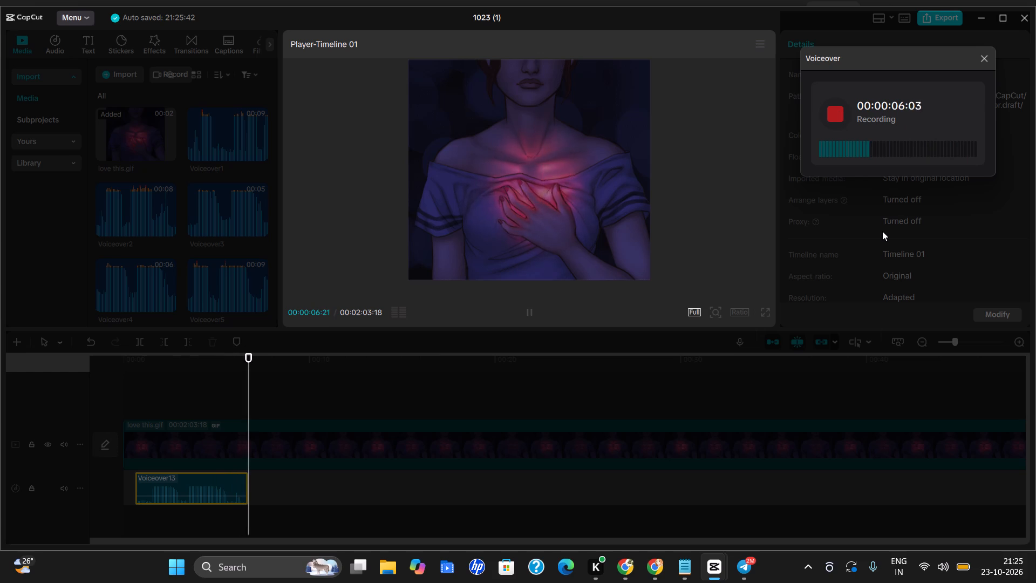
{"action": "key", "text": "space"}
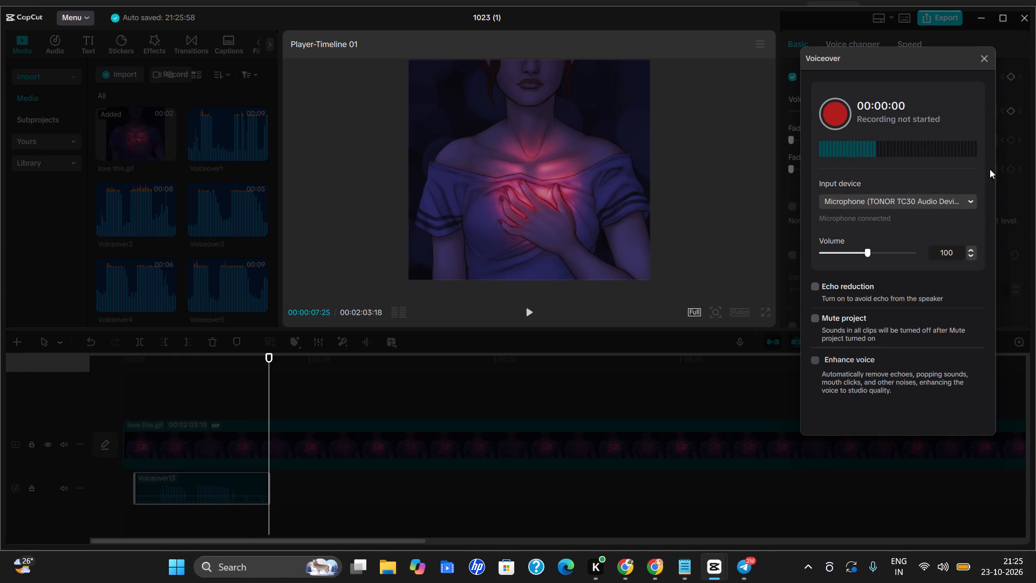
{"action": "left_click", "coordinate": [983, 57]}
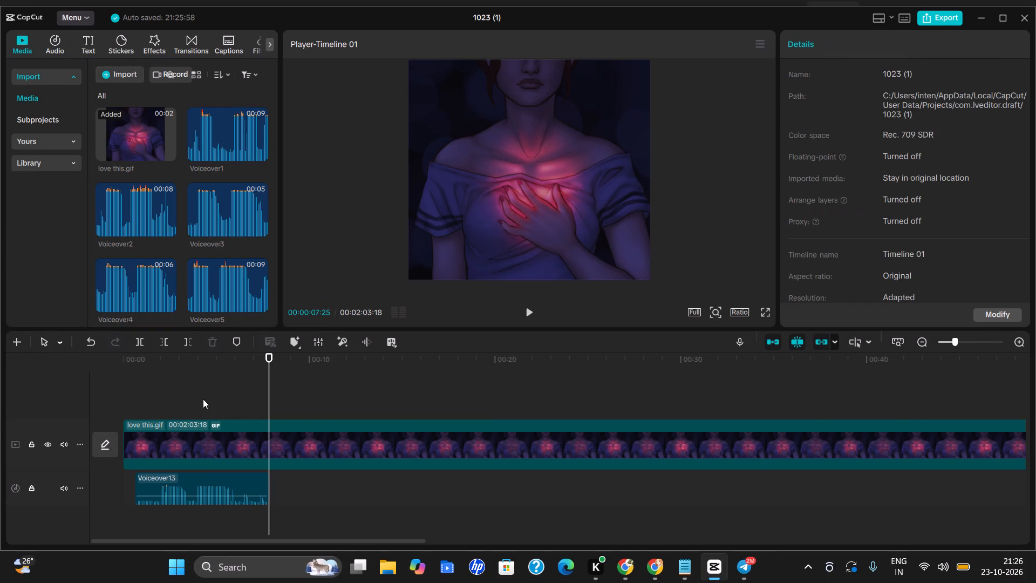
Play back the Voiceover13 take from just before its start to review it.
{"action": "left_click", "coordinate": [203, 399]}
{"action": "left_click", "coordinate": [133, 382]}
{"action": "key", "text": "space"}
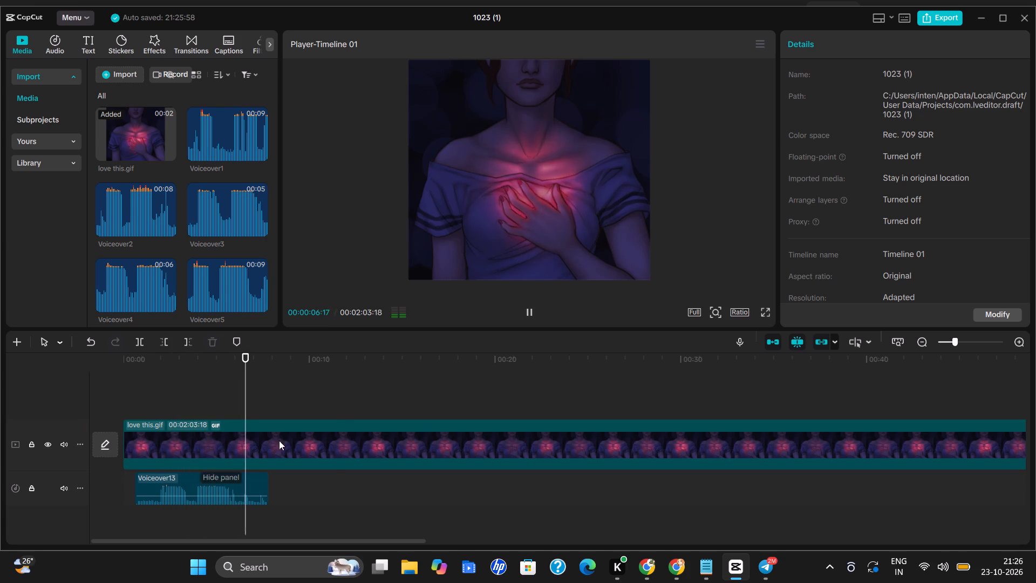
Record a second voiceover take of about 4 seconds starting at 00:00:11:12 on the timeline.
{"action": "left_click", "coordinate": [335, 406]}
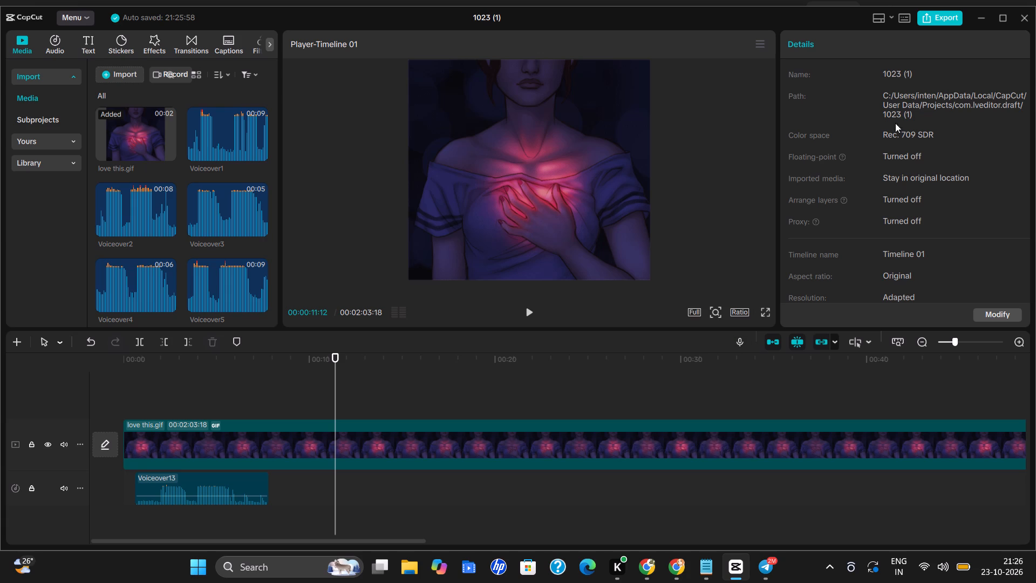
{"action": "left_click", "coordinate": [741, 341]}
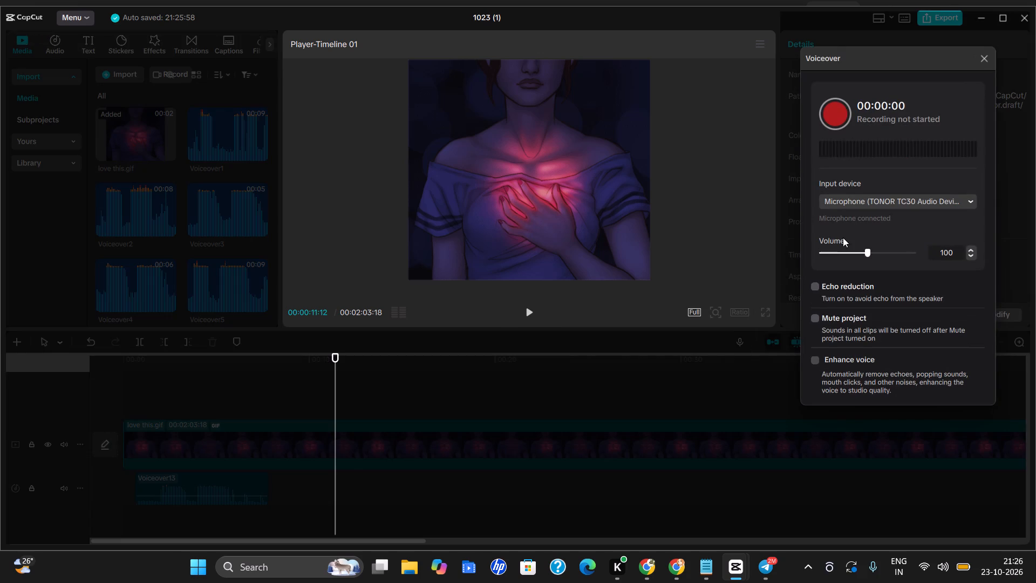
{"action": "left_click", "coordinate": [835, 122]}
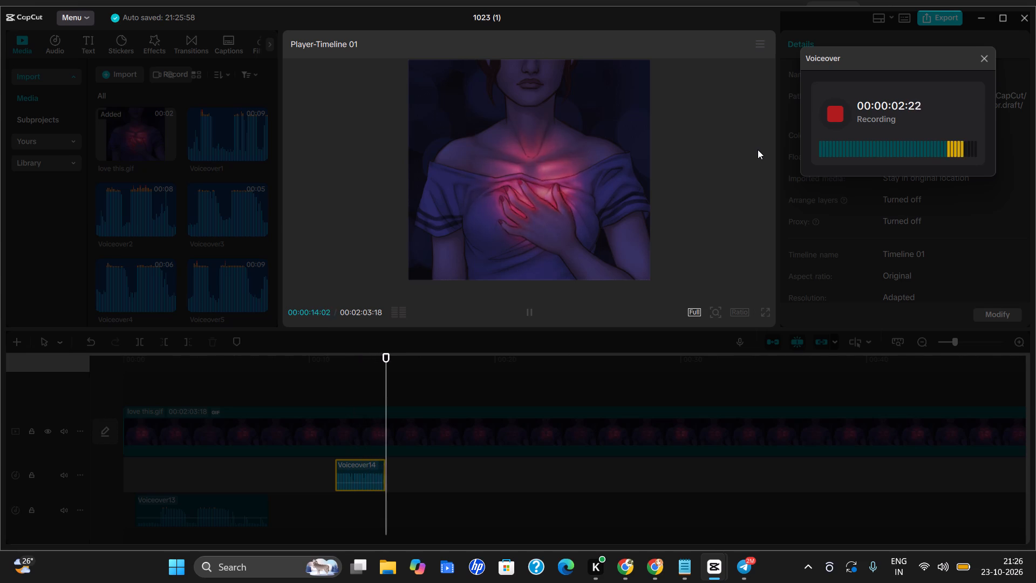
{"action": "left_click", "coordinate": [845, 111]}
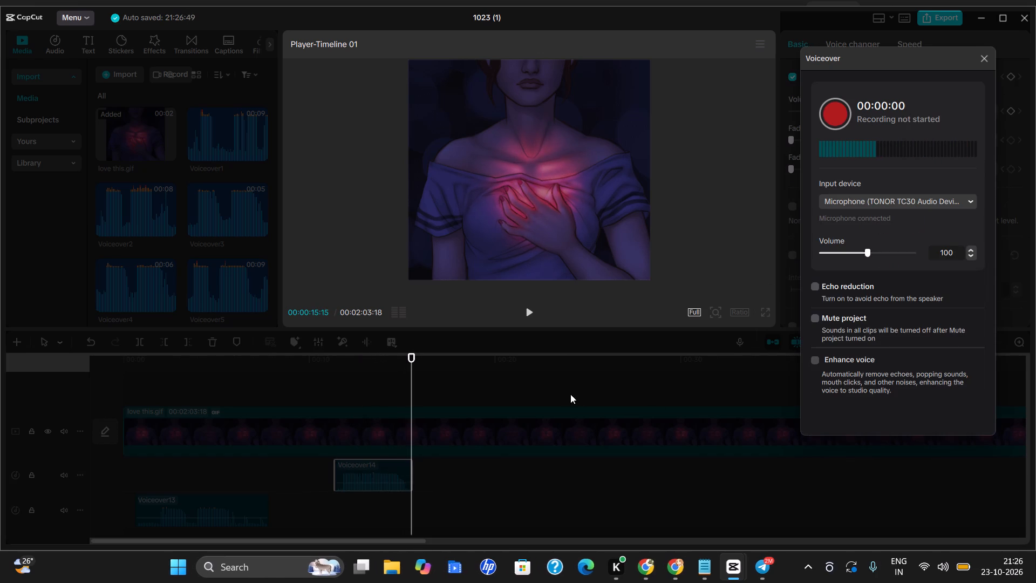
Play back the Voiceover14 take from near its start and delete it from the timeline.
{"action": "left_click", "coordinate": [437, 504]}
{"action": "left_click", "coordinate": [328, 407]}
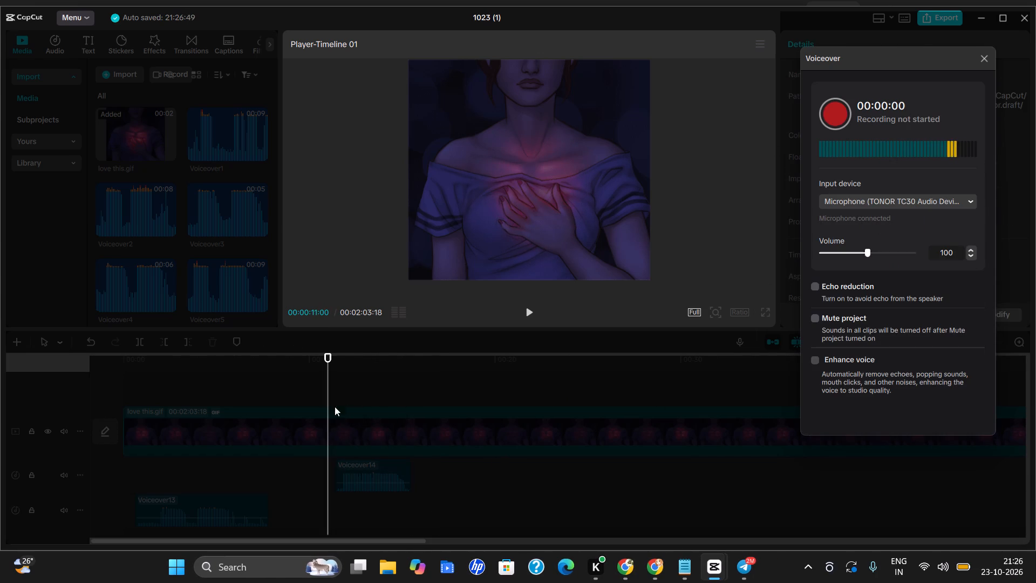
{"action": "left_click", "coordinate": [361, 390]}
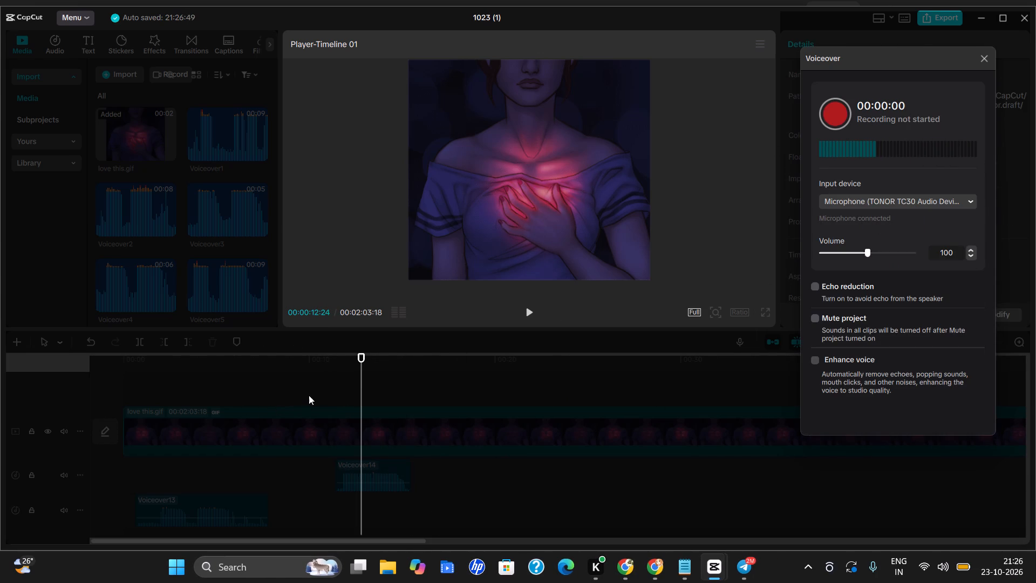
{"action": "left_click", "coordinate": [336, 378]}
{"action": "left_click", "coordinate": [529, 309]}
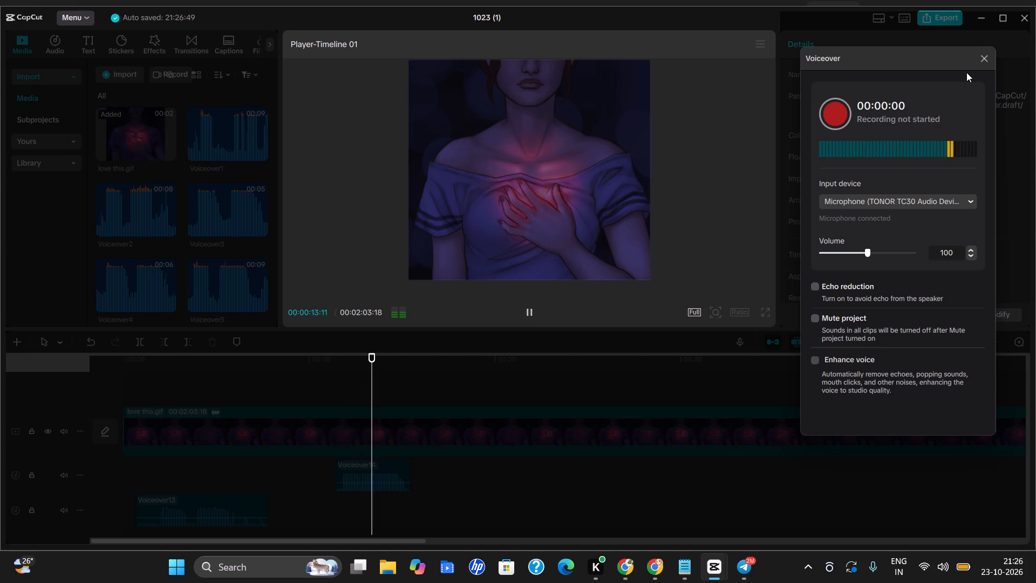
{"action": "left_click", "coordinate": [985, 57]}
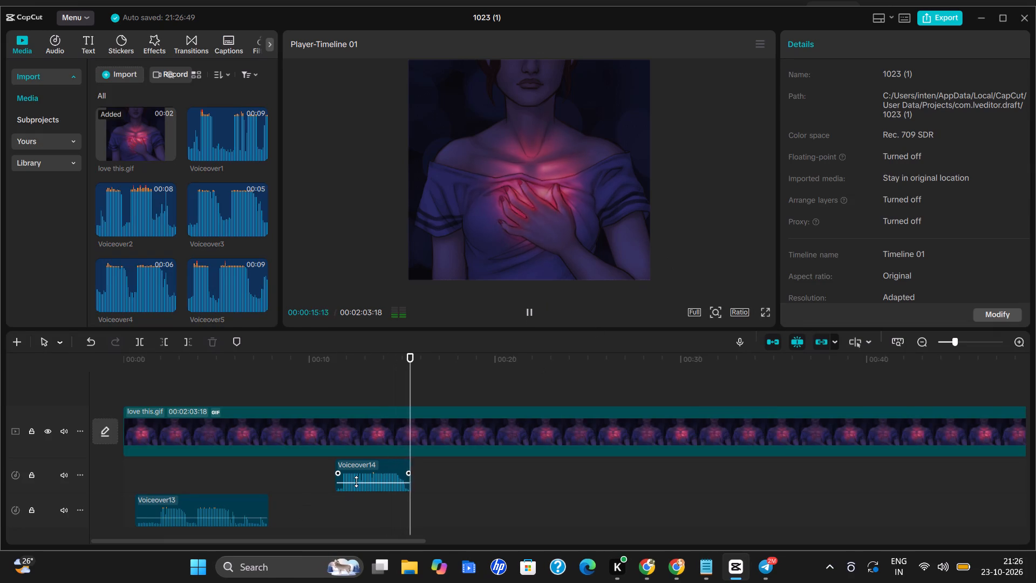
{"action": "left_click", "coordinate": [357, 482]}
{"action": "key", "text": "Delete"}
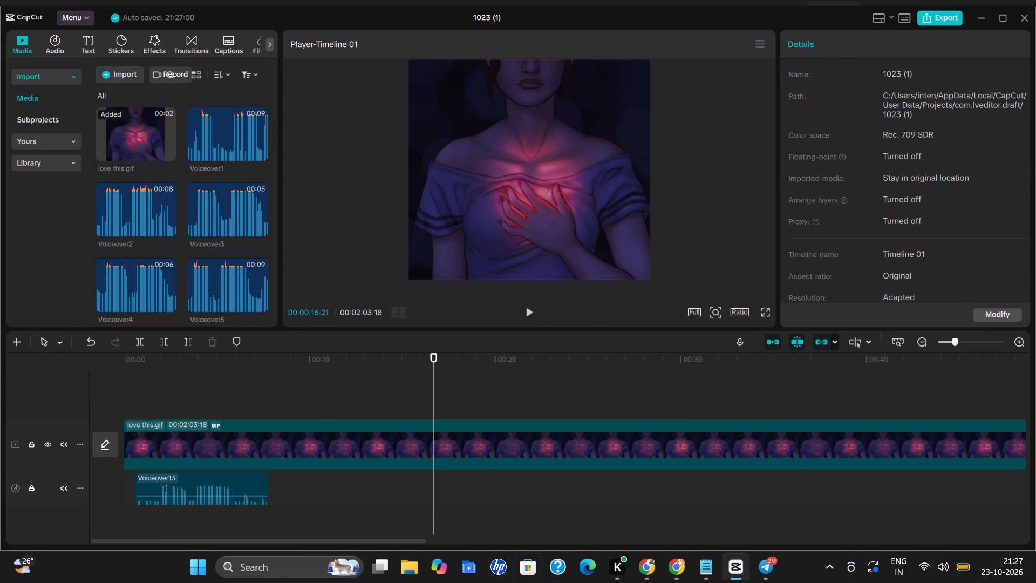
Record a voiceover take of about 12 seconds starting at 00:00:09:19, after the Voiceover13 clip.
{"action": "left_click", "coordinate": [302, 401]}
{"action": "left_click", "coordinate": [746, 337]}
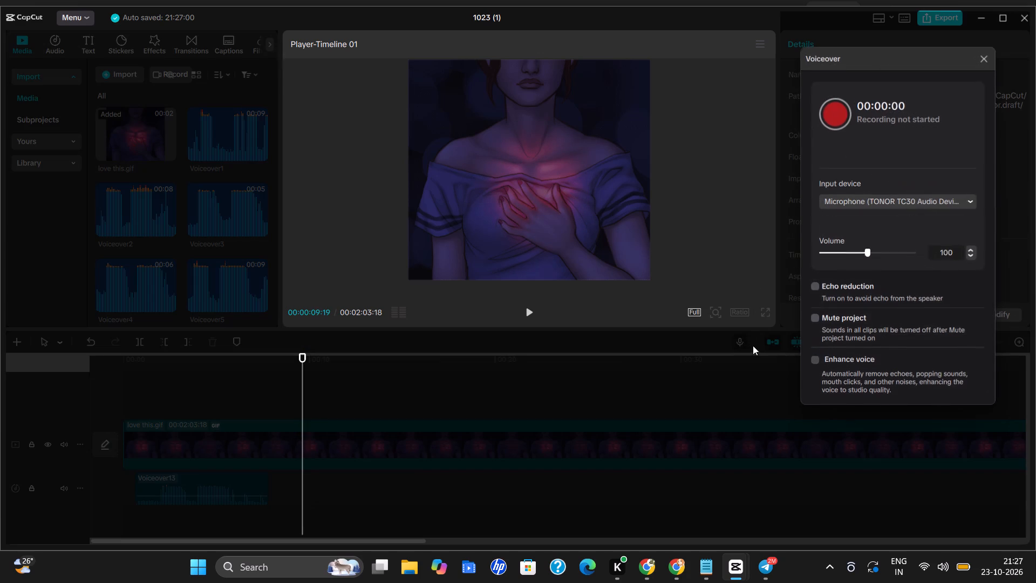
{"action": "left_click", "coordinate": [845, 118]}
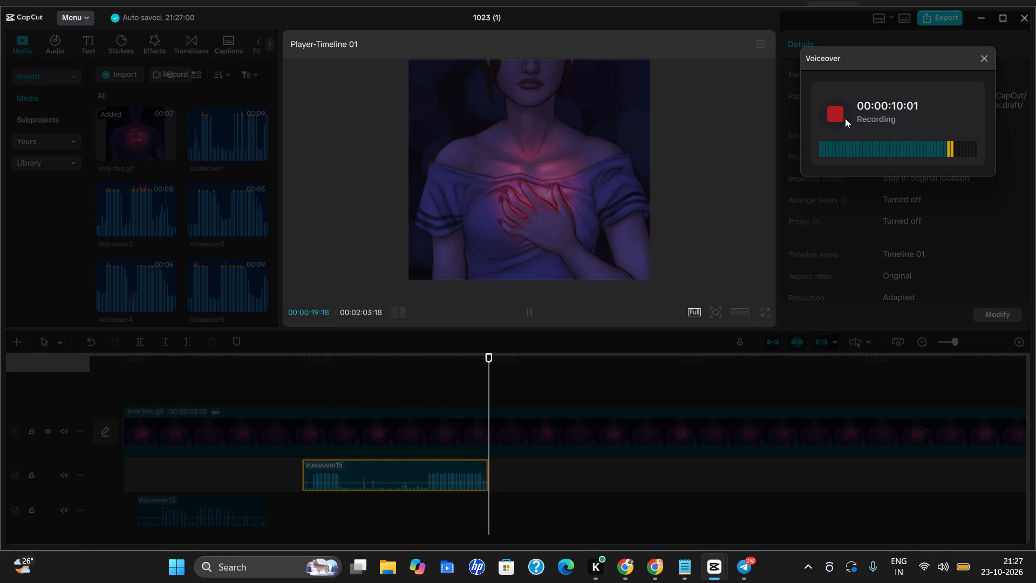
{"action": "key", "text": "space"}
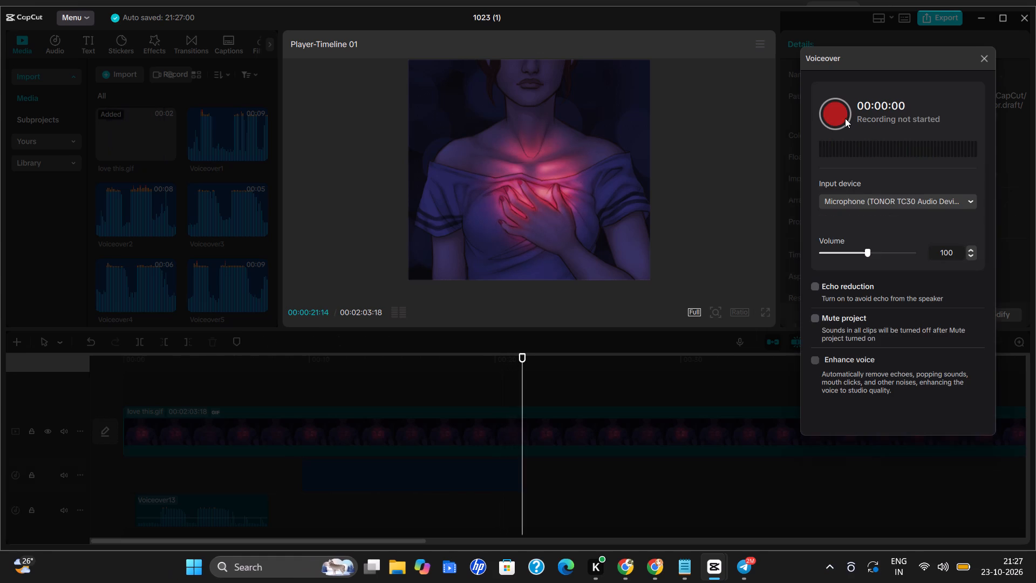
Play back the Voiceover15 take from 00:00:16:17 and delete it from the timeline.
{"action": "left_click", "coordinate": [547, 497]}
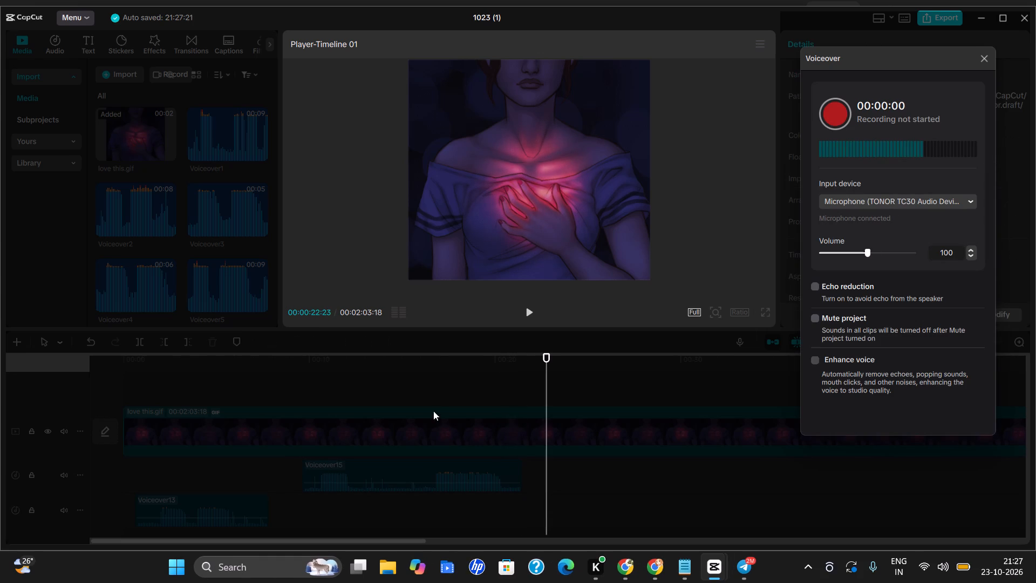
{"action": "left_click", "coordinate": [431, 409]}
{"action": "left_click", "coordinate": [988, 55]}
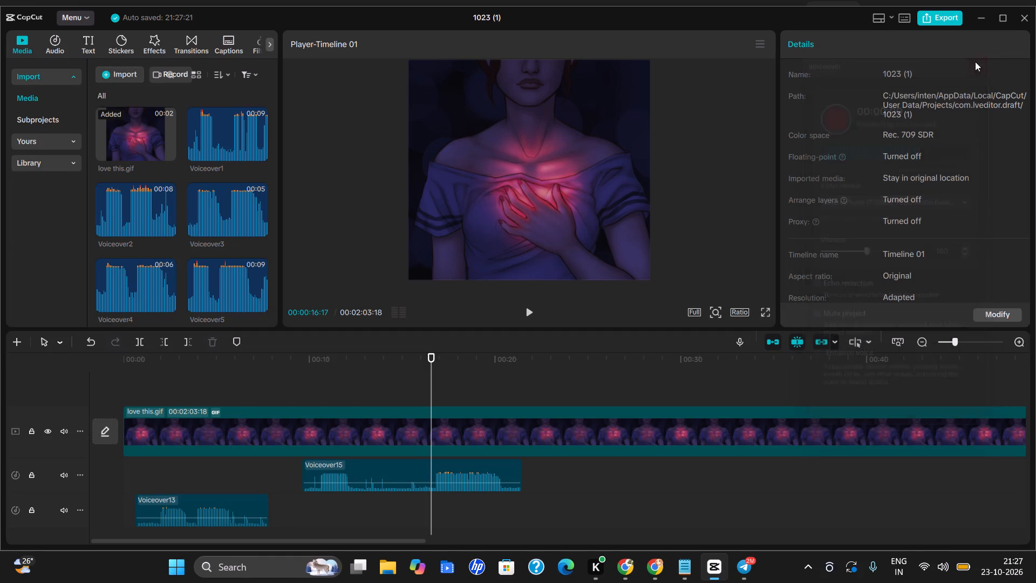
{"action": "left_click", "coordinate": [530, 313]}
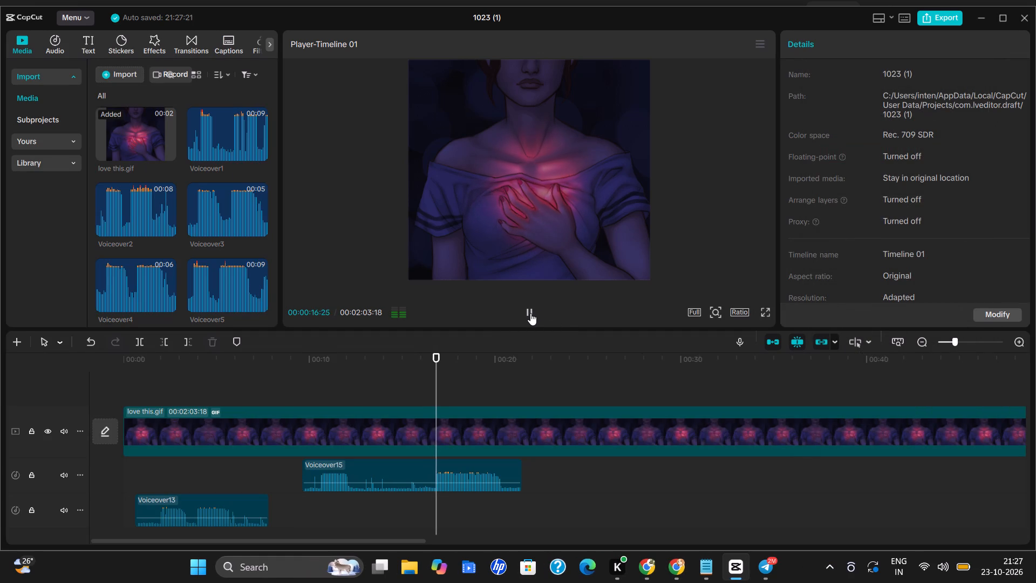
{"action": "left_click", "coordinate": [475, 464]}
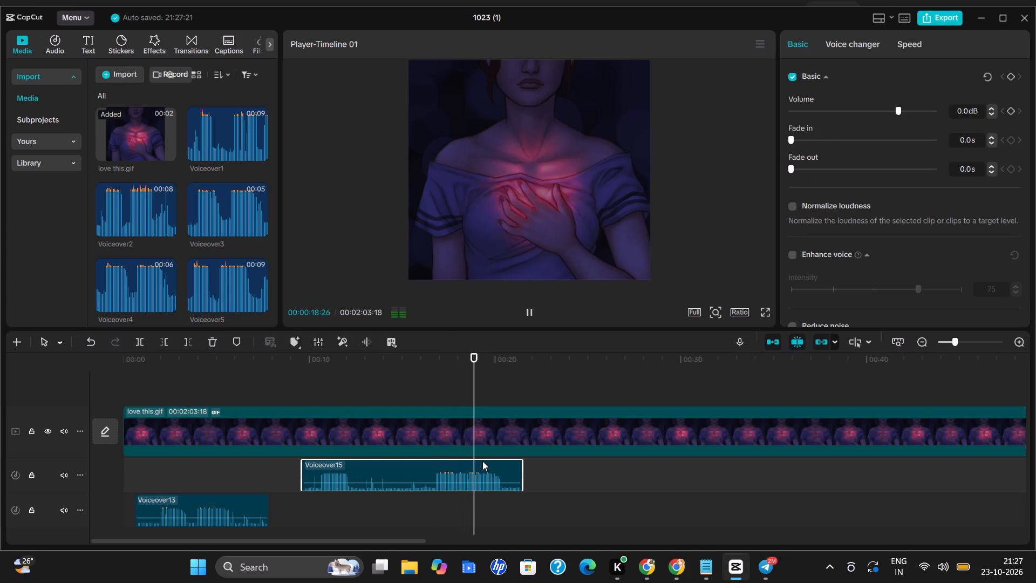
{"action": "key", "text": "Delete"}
Record a voiceover take of about 5 seconds starting at 00:00:09:16, after the Voiceover13 clip.
{"action": "left_click", "coordinate": [301, 396]}
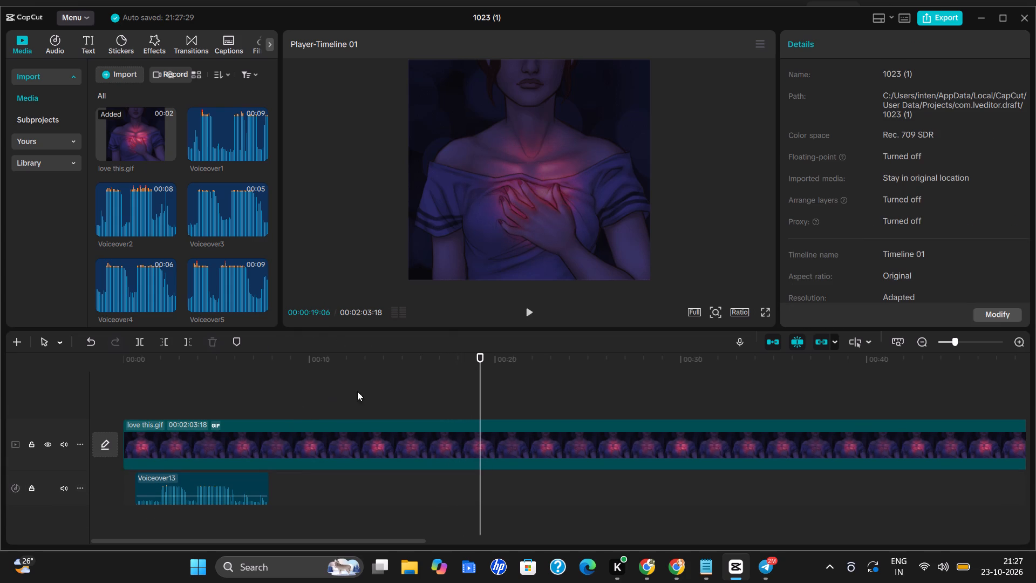
{"action": "left_click", "coordinate": [740, 340]}
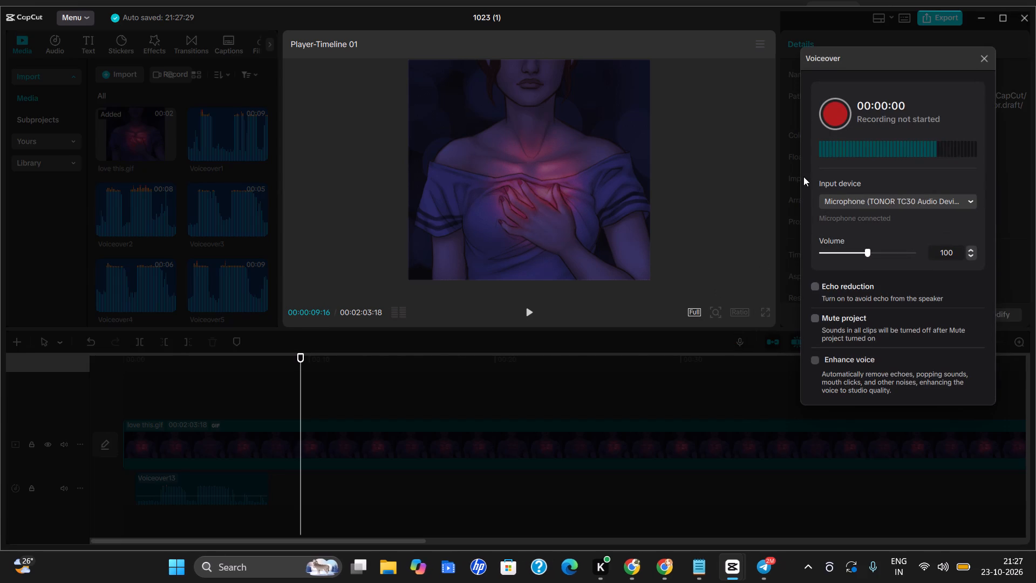
{"action": "left_click", "coordinate": [841, 121]}
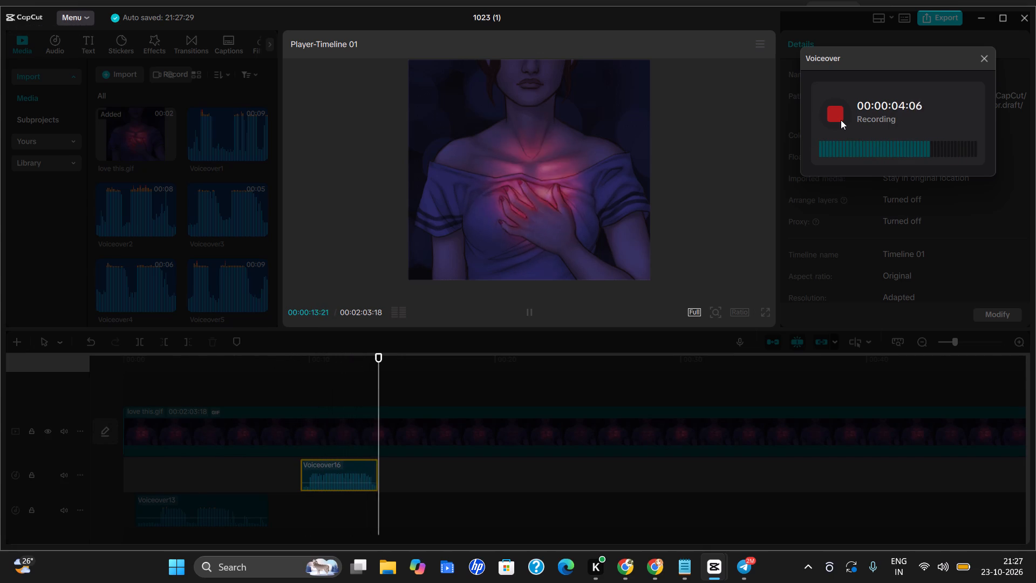
{"action": "key", "text": "space"}
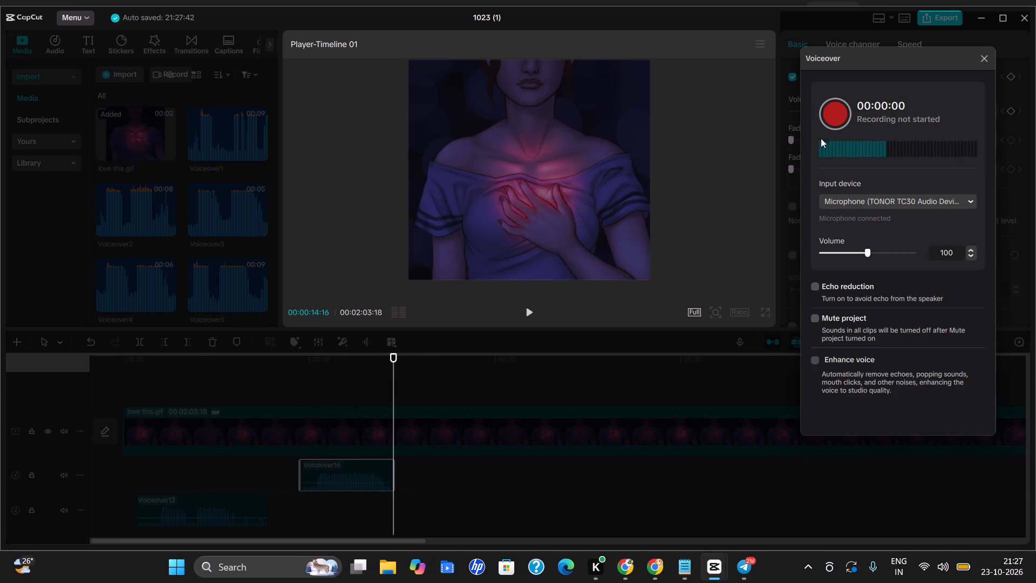
{"action": "left_click", "coordinate": [433, 367]}
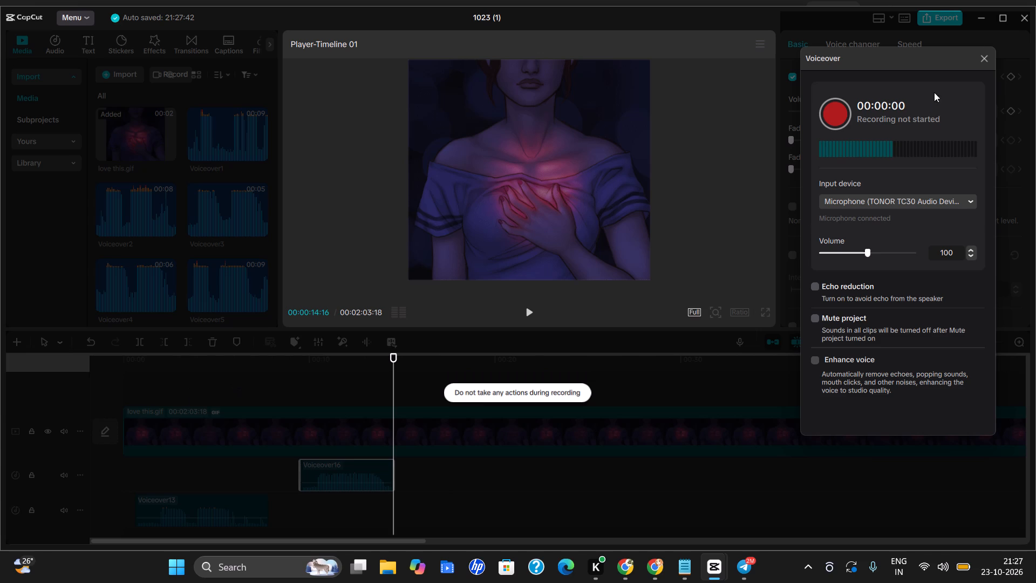
{"action": "left_click", "coordinate": [977, 58]}
Play back the Voiceover16 take from its start at 00:00:09:16 and stop playback after its end.
{"action": "left_click", "coordinate": [299, 400]}
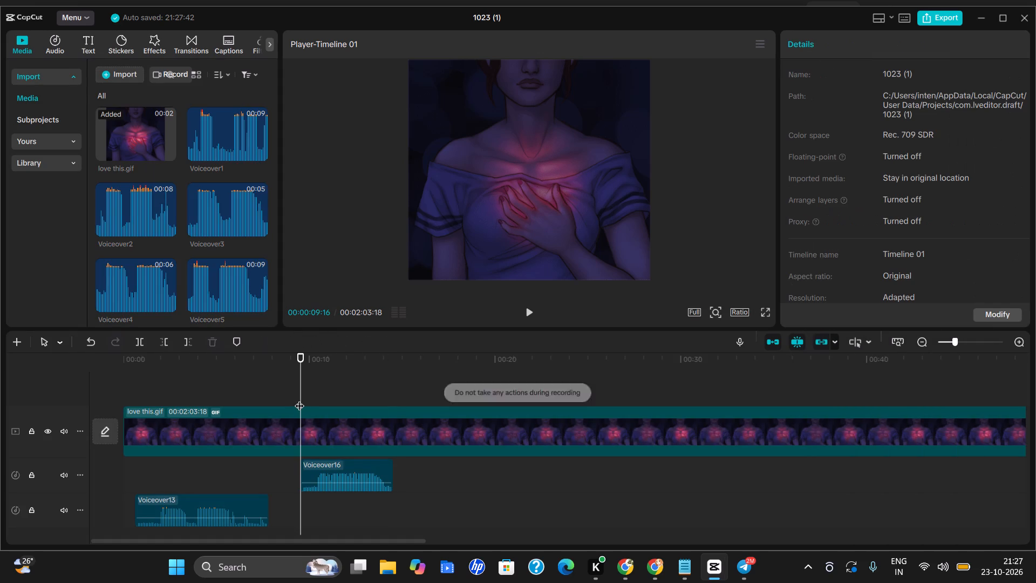
{"action": "key", "text": "space"}
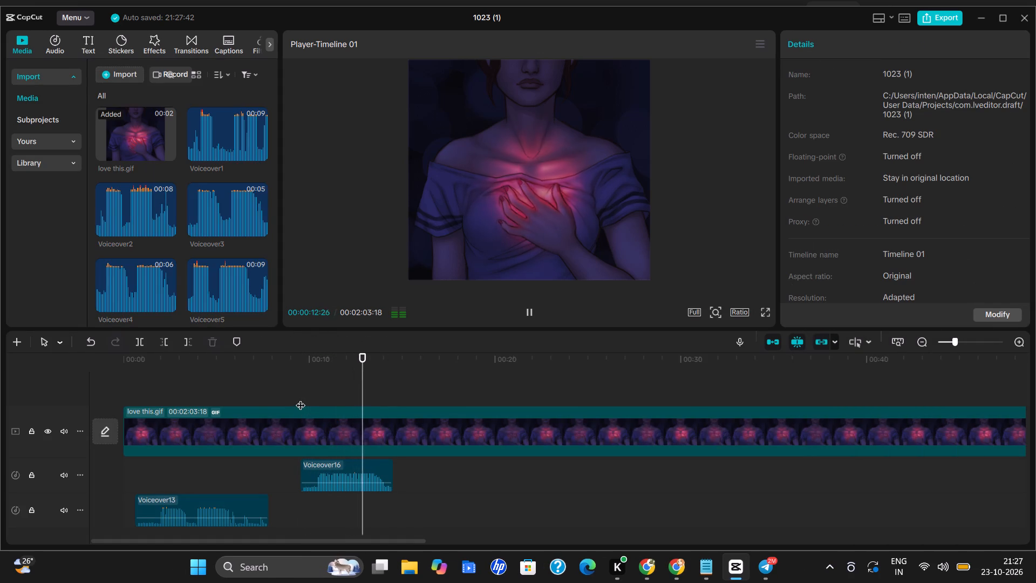
{"action": "left_click", "coordinate": [529, 307]}
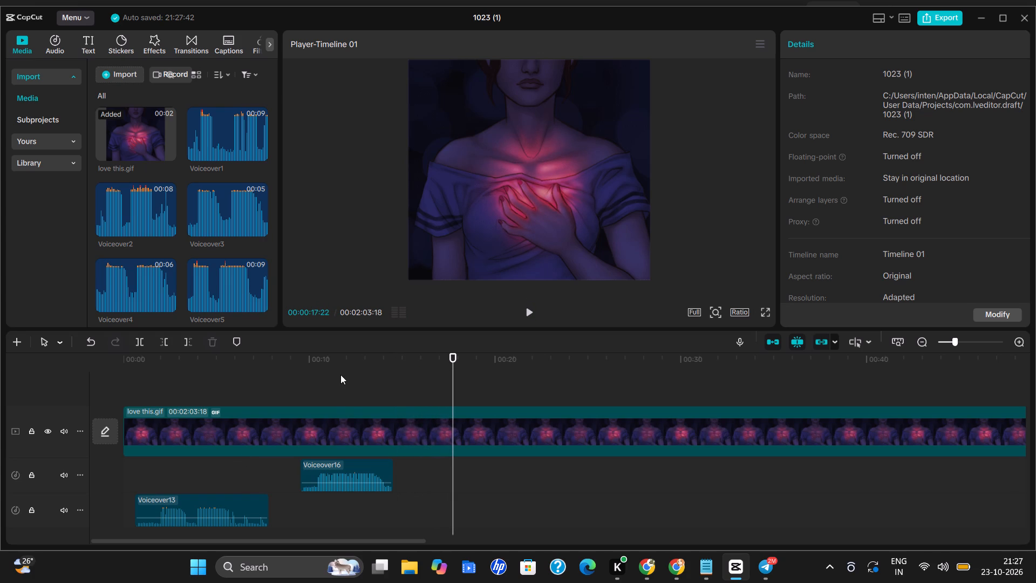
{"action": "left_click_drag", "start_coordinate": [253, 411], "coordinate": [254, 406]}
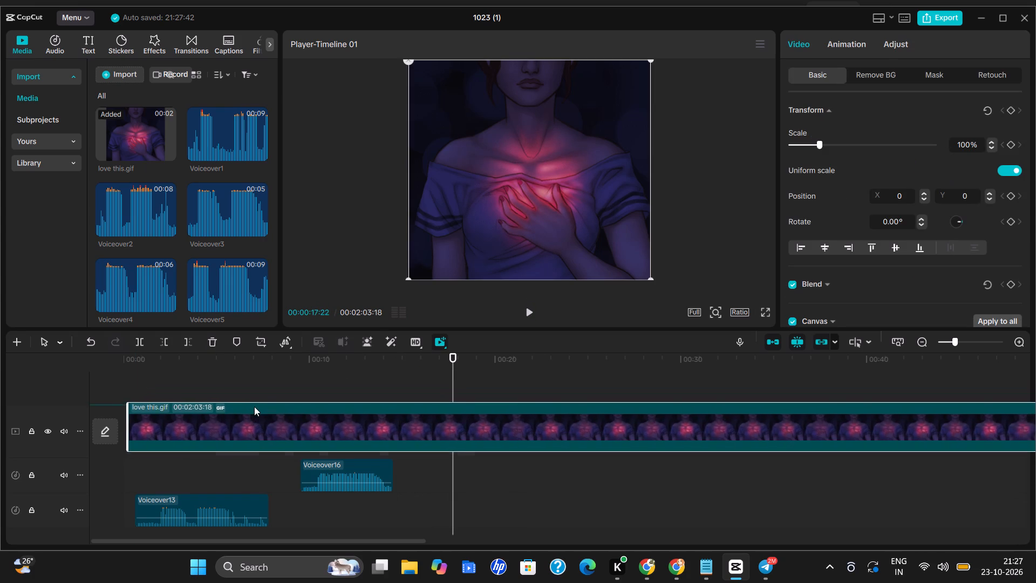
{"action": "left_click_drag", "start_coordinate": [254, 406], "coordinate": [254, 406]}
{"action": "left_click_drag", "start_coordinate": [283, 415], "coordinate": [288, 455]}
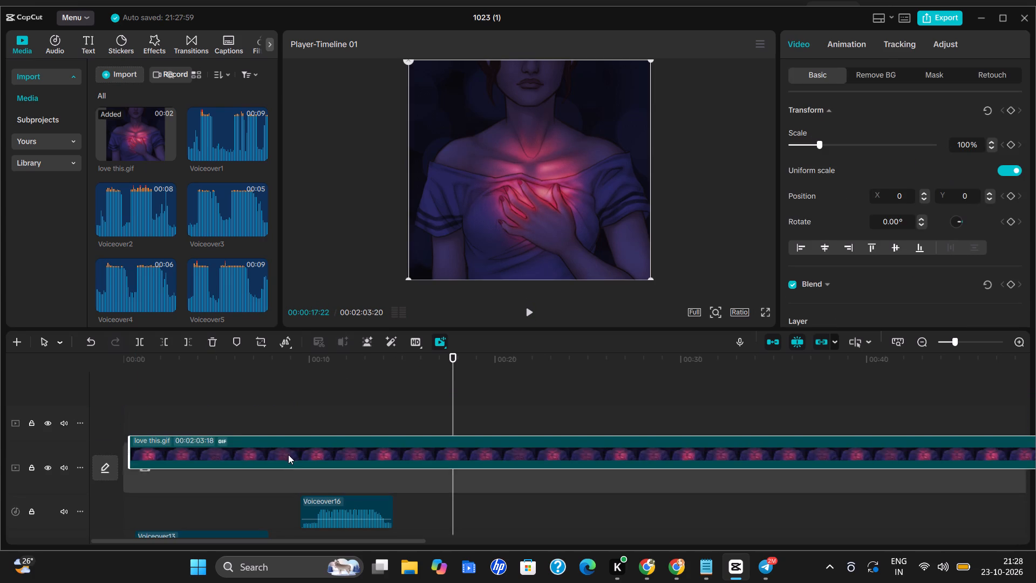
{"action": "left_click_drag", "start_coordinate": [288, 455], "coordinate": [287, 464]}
Play back the Voiceover16 take twice from just before its start and stop playback at 00:00:16:14.
{"action": "left_click", "coordinate": [293, 388]}
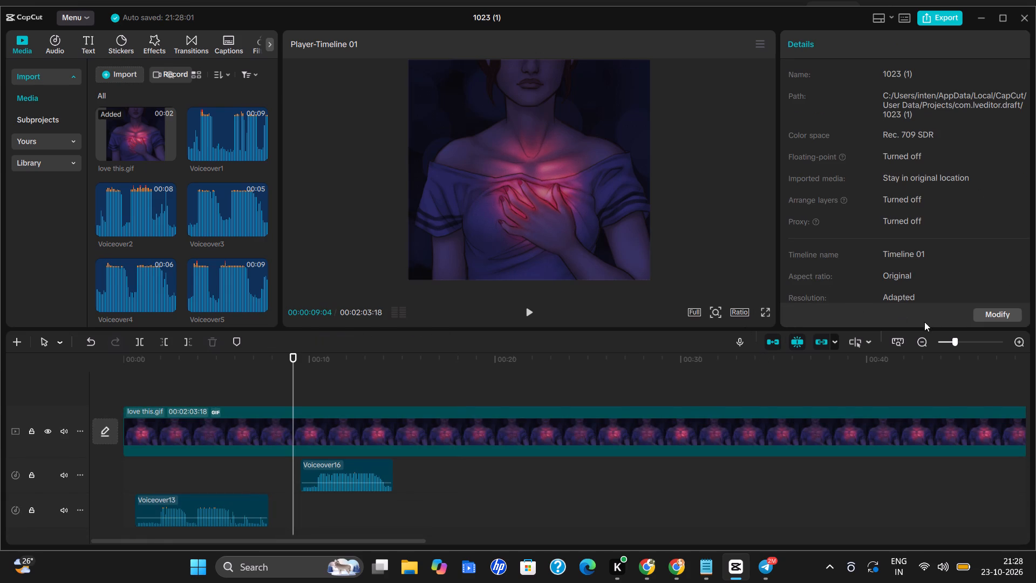
{"action": "key", "text": "space"}
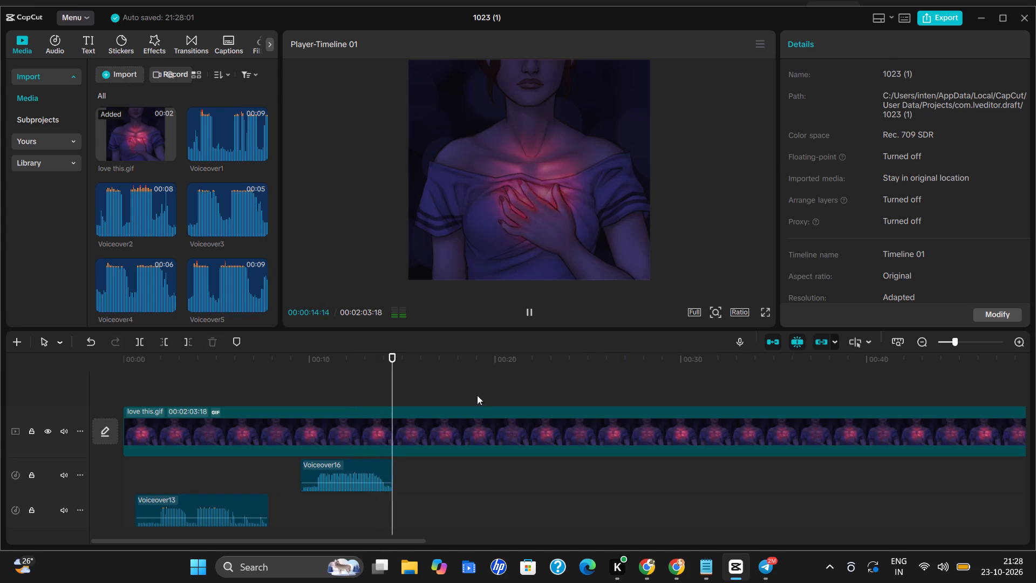
{"action": "left_click", "coordinate": [295, 383]}
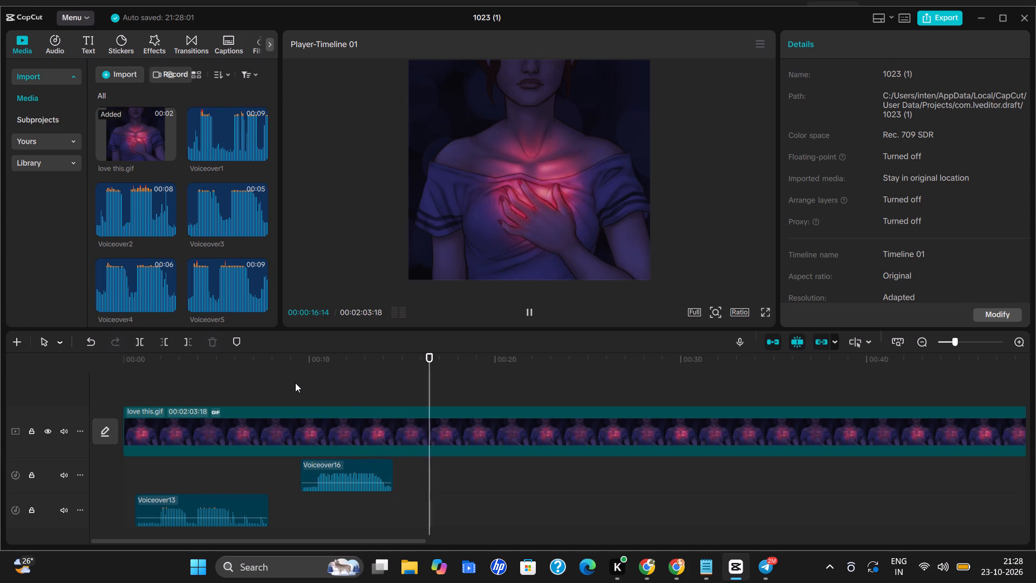
{"action": "key", "text": "space"}
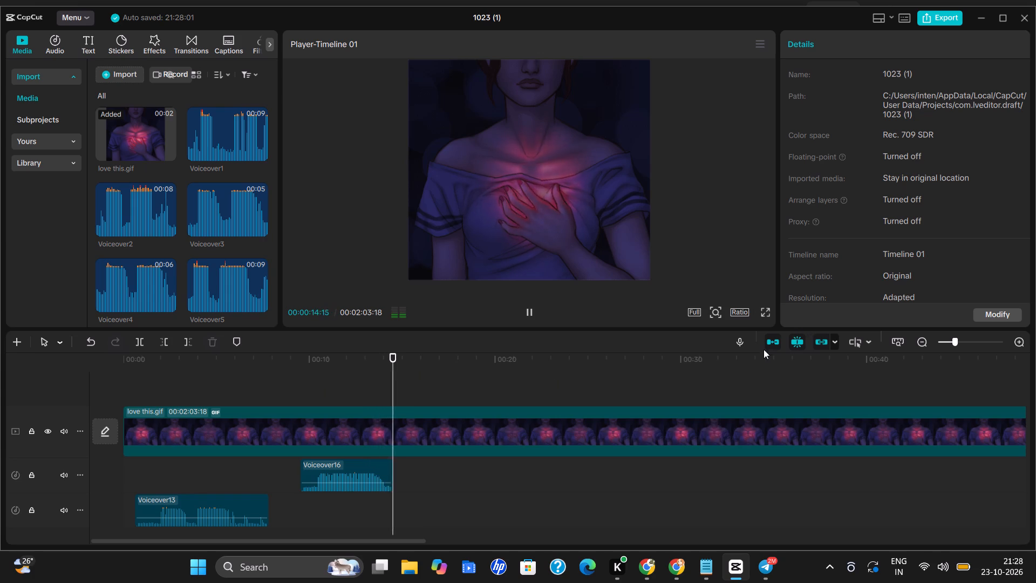
{"action": "left_click", "coordinate": [527, 307]}
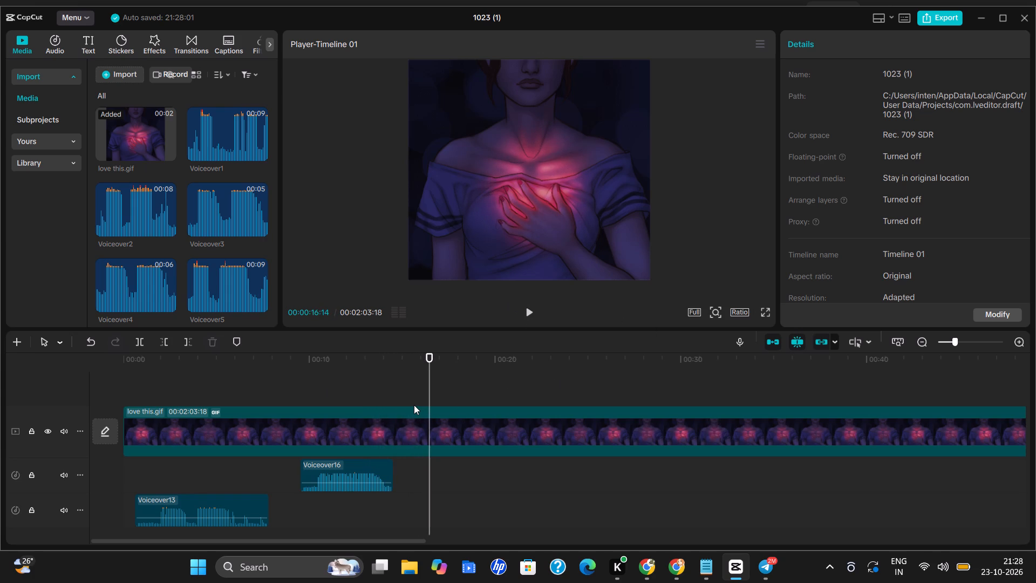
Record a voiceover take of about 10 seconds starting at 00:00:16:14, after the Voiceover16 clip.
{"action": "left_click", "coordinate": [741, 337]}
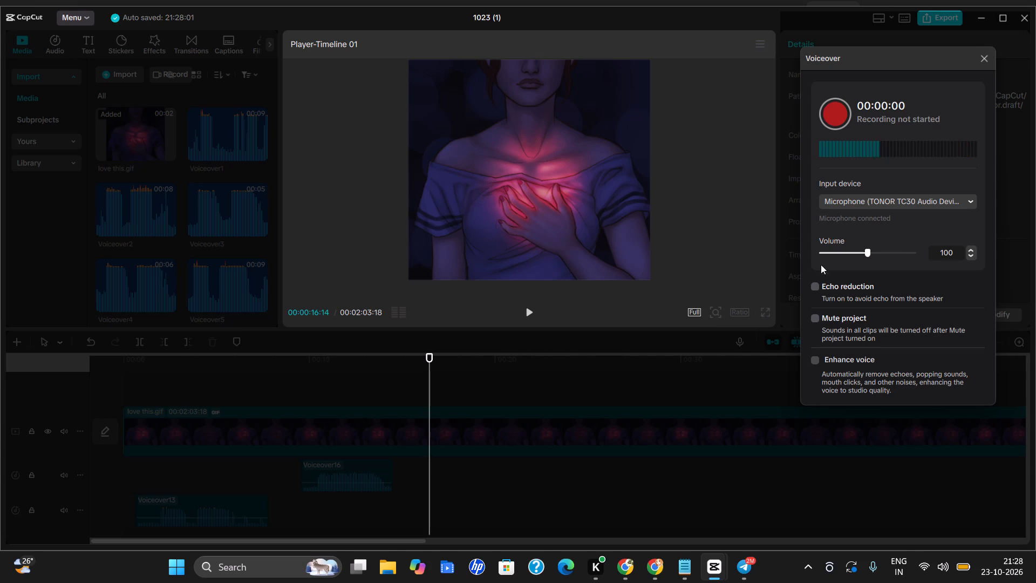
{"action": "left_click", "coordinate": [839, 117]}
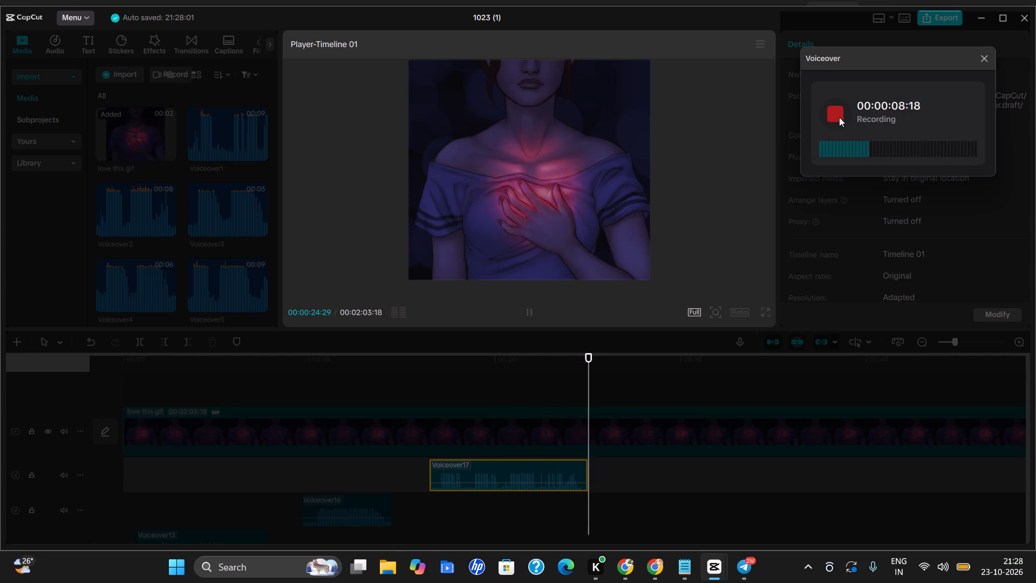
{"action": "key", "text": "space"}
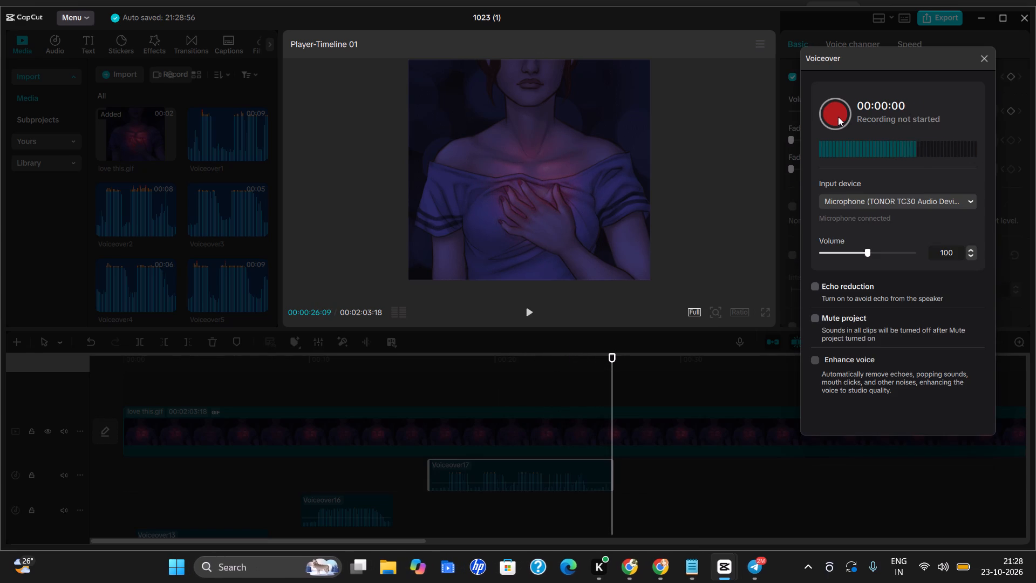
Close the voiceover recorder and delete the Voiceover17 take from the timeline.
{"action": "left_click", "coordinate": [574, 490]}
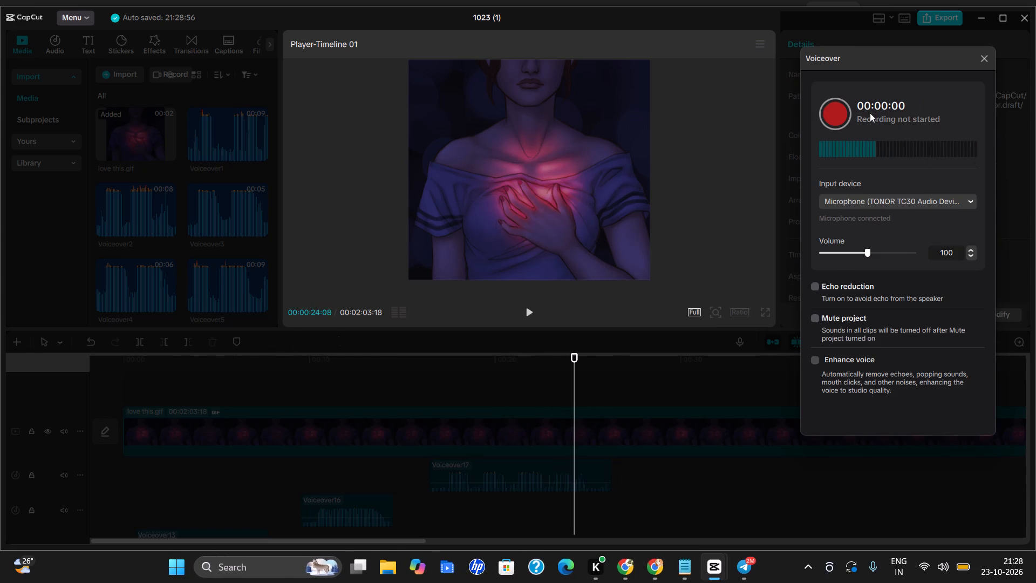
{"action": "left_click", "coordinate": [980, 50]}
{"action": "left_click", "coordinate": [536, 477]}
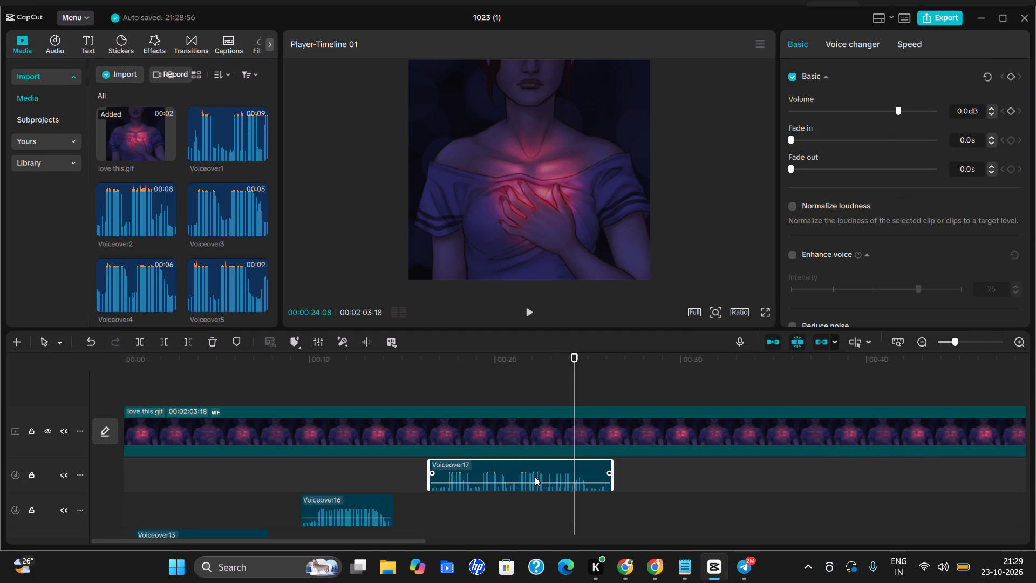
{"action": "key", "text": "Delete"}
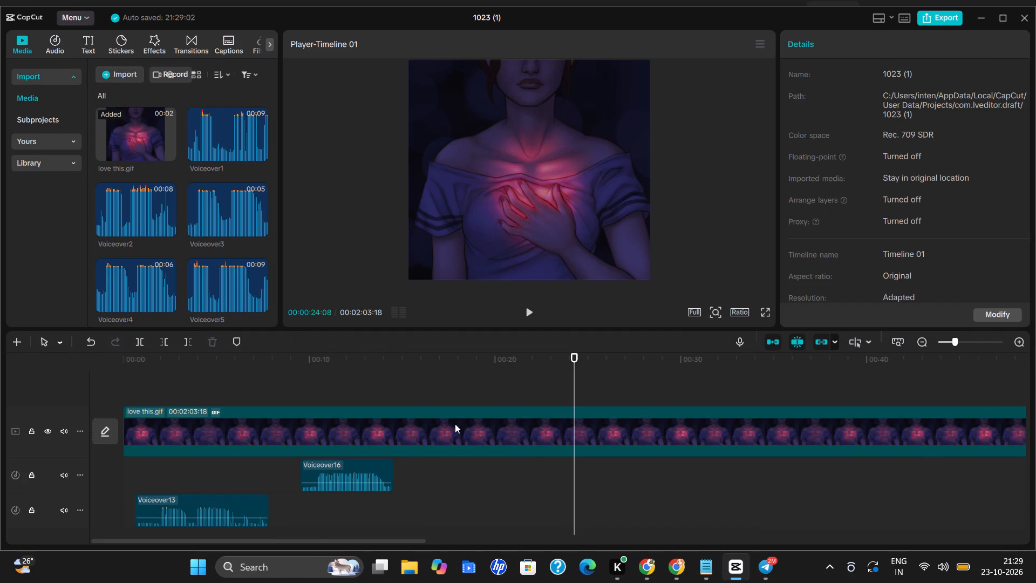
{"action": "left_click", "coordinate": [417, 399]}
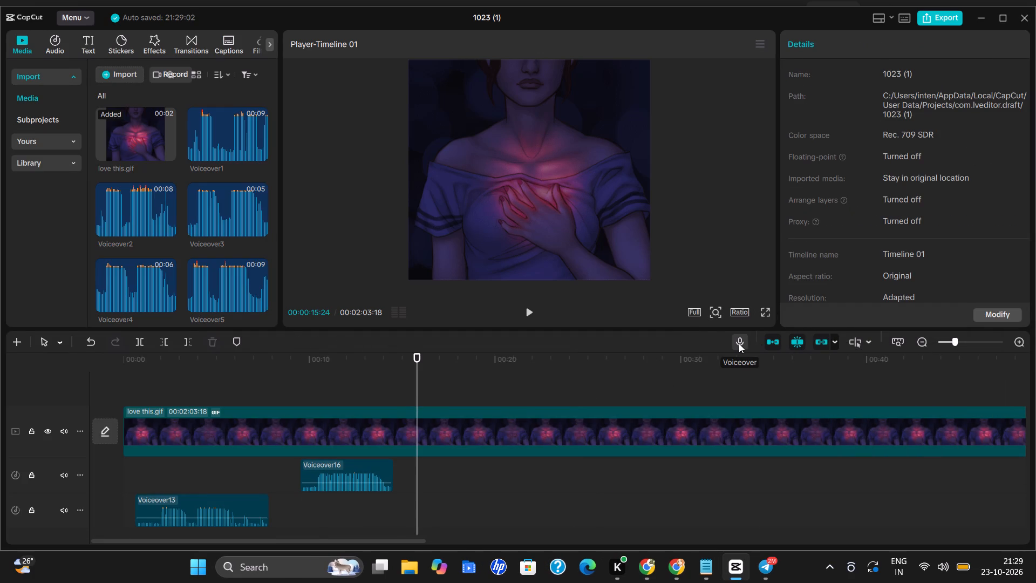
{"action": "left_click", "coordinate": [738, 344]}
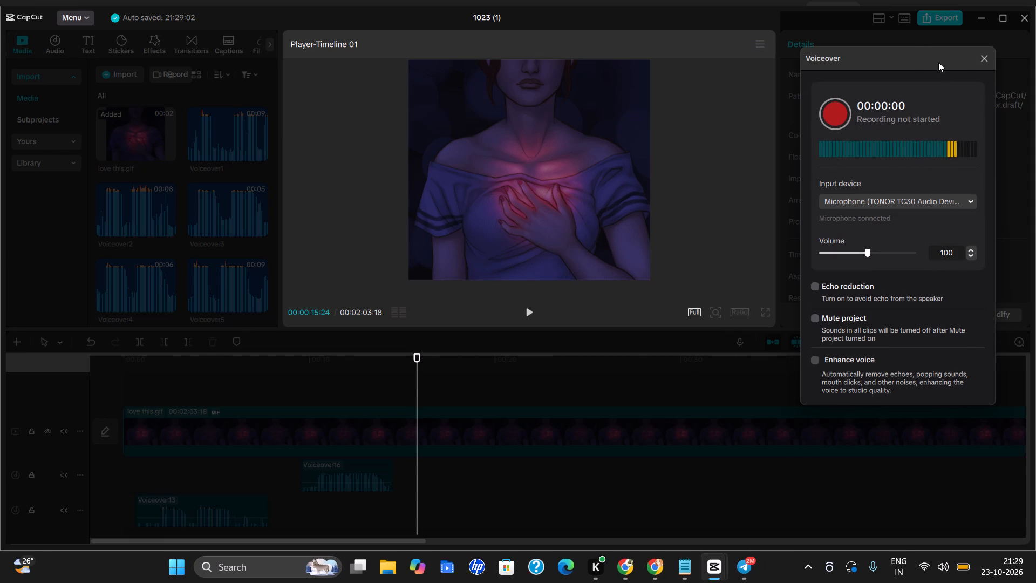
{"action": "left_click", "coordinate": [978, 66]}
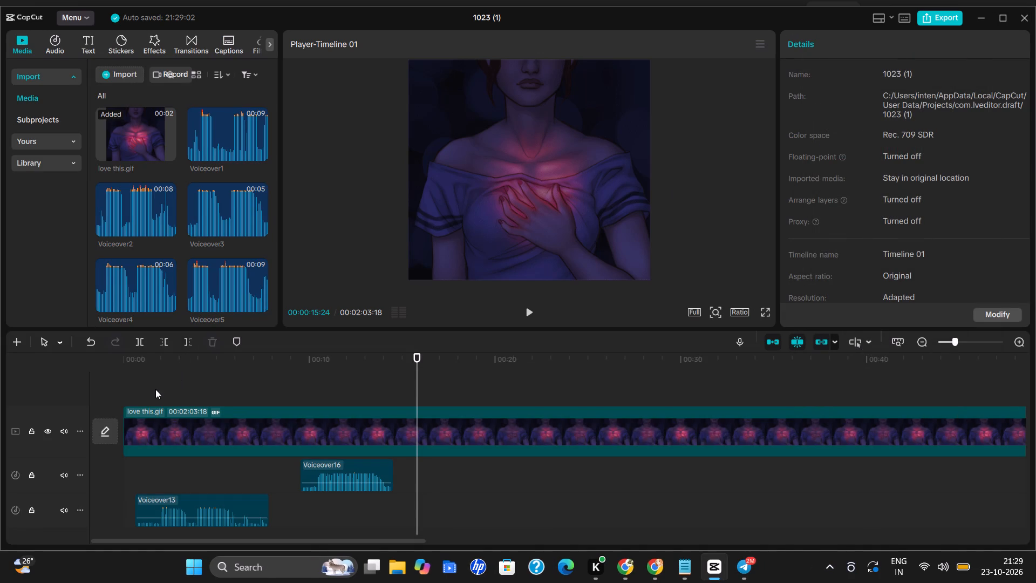
Play back the Voiceover13 and Voiceover16 takes from near the start of the timeline.
{"action": "left_click", "coordinate": [145, 391]}
{"action": "key", "text": "space"}
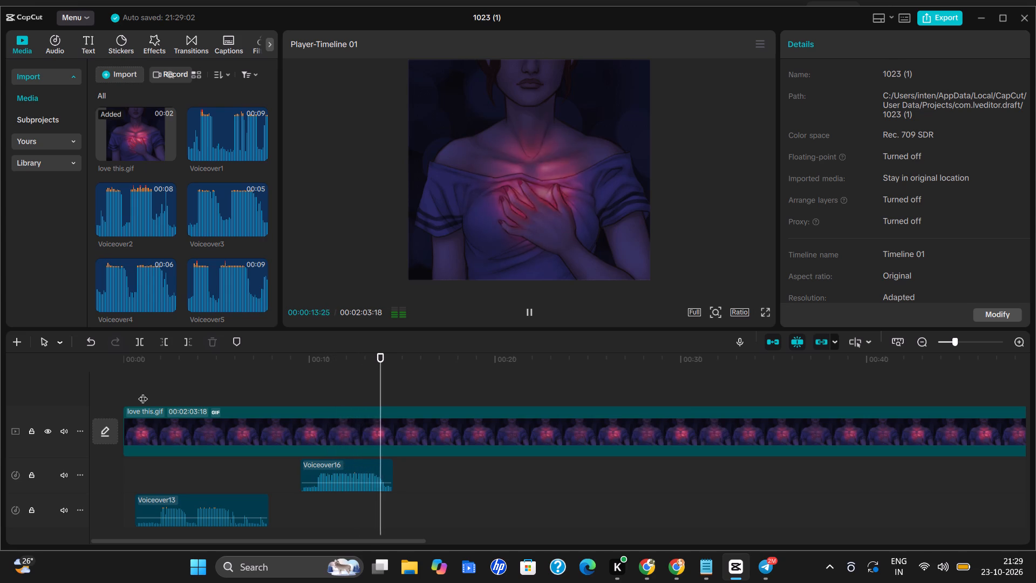
Delete the Voiceover13 and Voiceover16 takes from the timeline, leaving only the love this.gif clip.
{"action": "left_click", "coordinate": [201, 512]}
{"action": "key", "text": "Delete"}
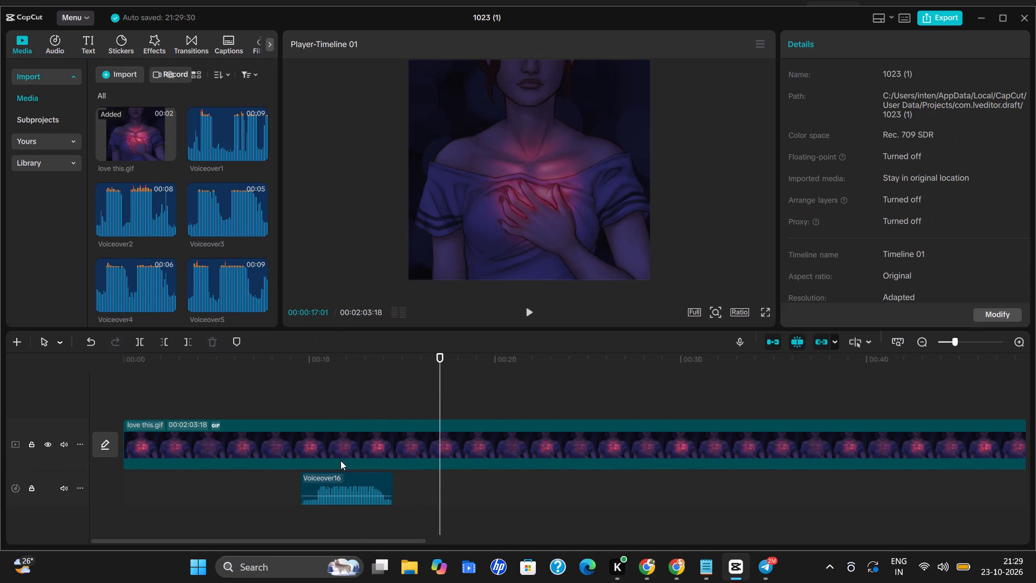
{"action": "left_click", "coordinate": [347, 480]}
{"action": "key", "text": "Delete"}
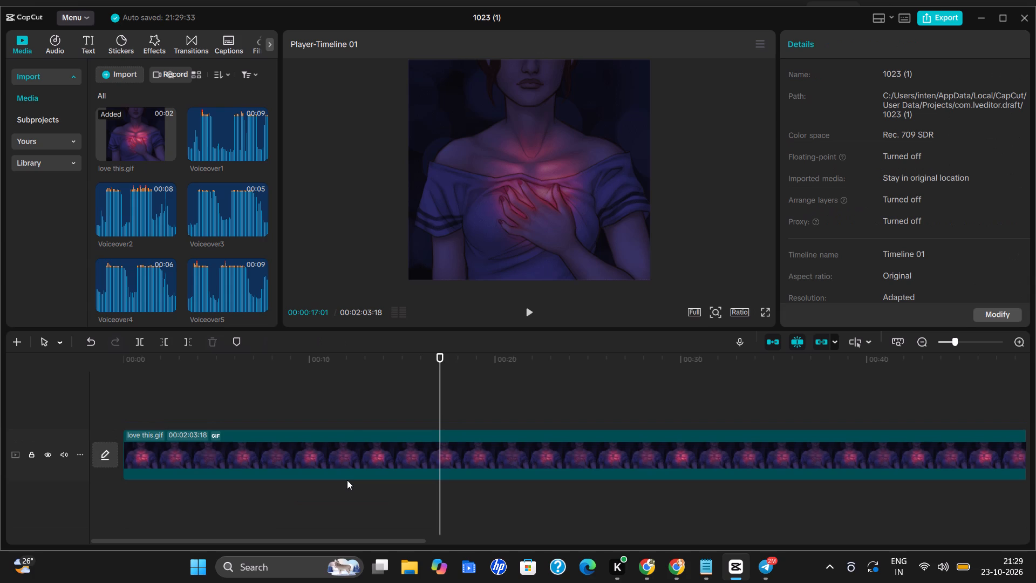
Record a new voiceover take of about 6 seconds starting at 00:00:00:14.
{"action": "left_click", "coordinate": [132, 405]}
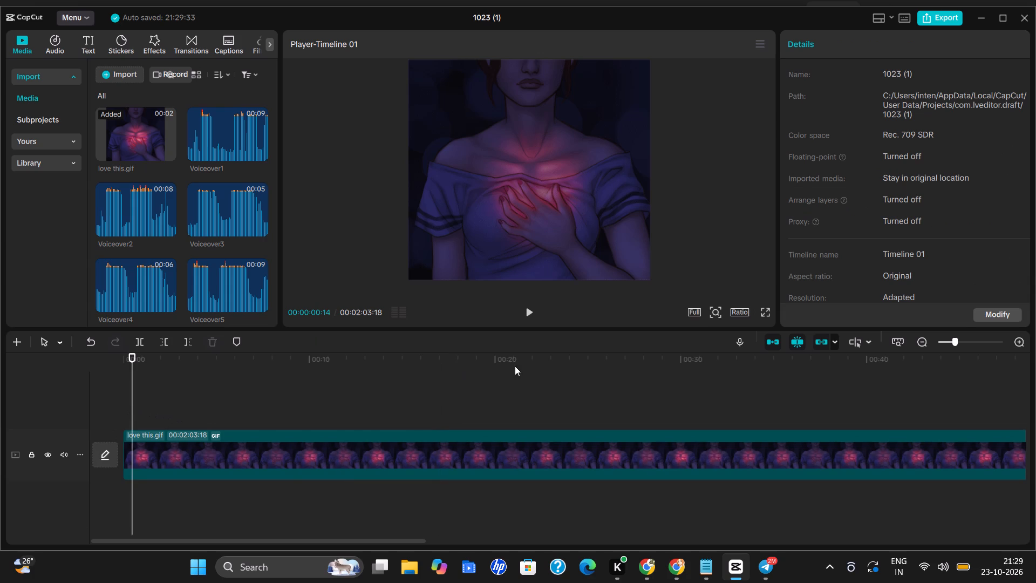
{"action": "left_click", "coordinate": [739, 347]}
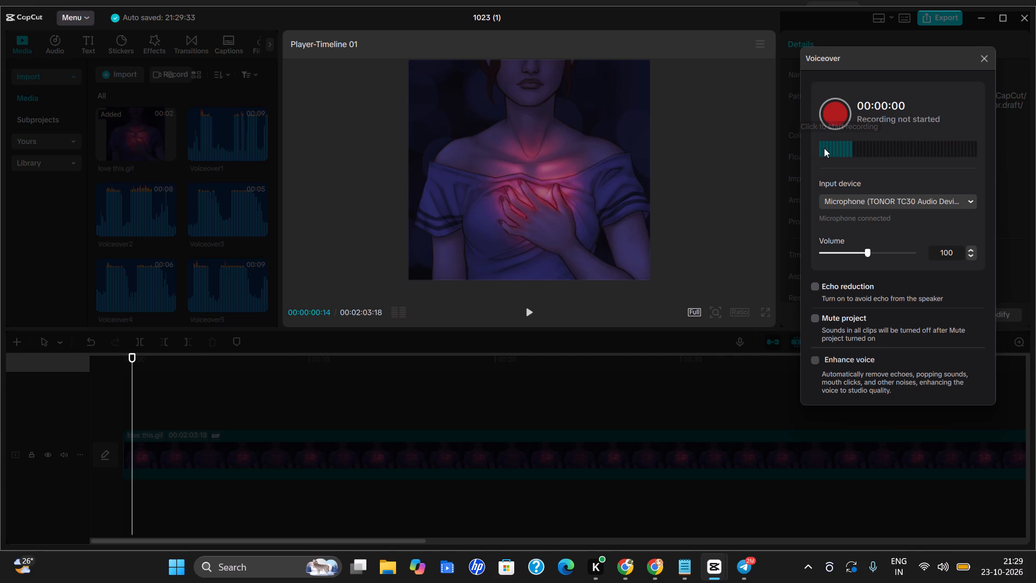
{"action": "left_click", "coordinate": [829, 118]}
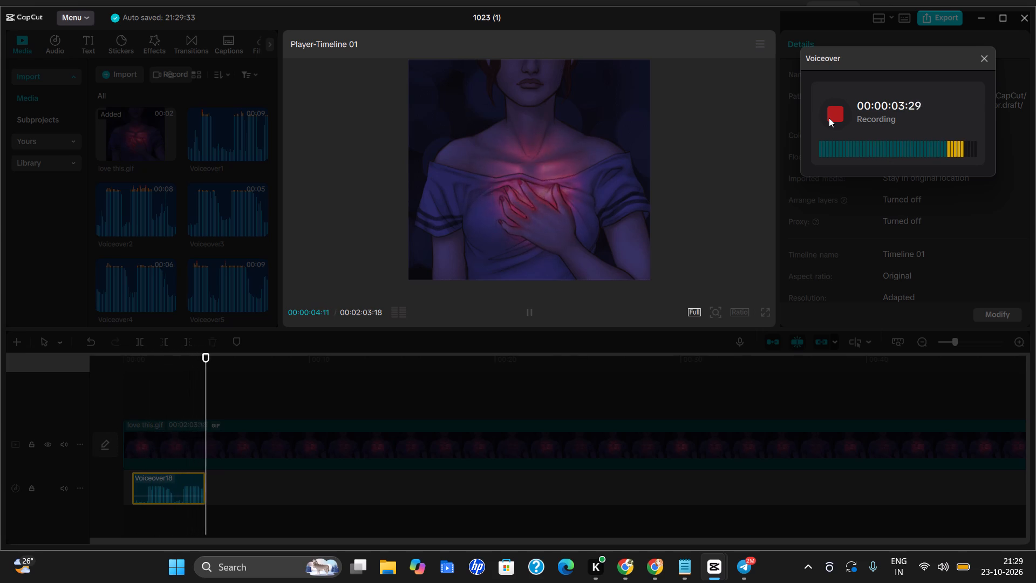
{"action": "left_click", "coordinate": [829, 118]}
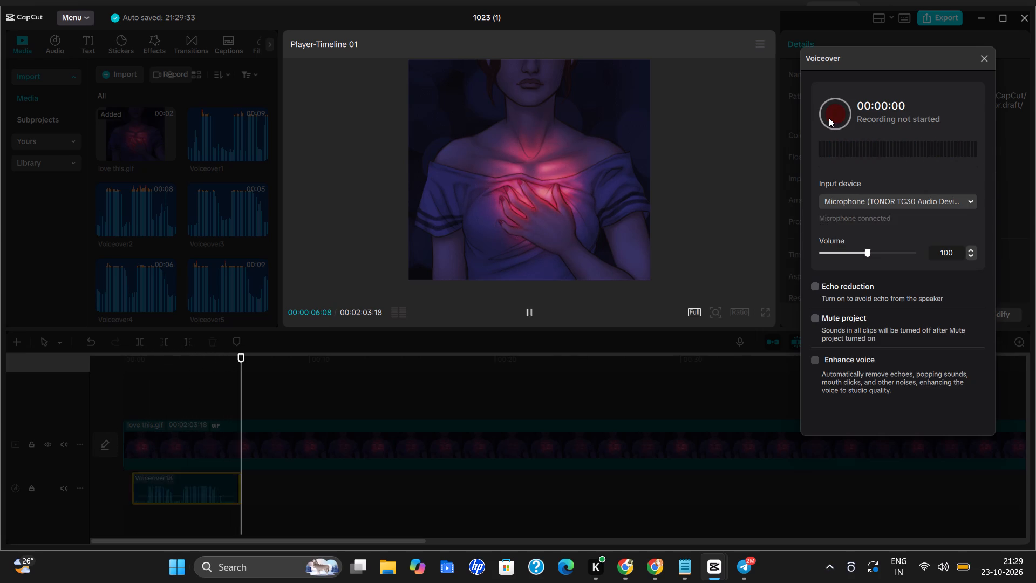
Record a voiceover take of about 7 seconds starting at 00:00:07:15, after the Voiceover18 clip.
{"action": "left_click", "coordinate": [359, 470]}
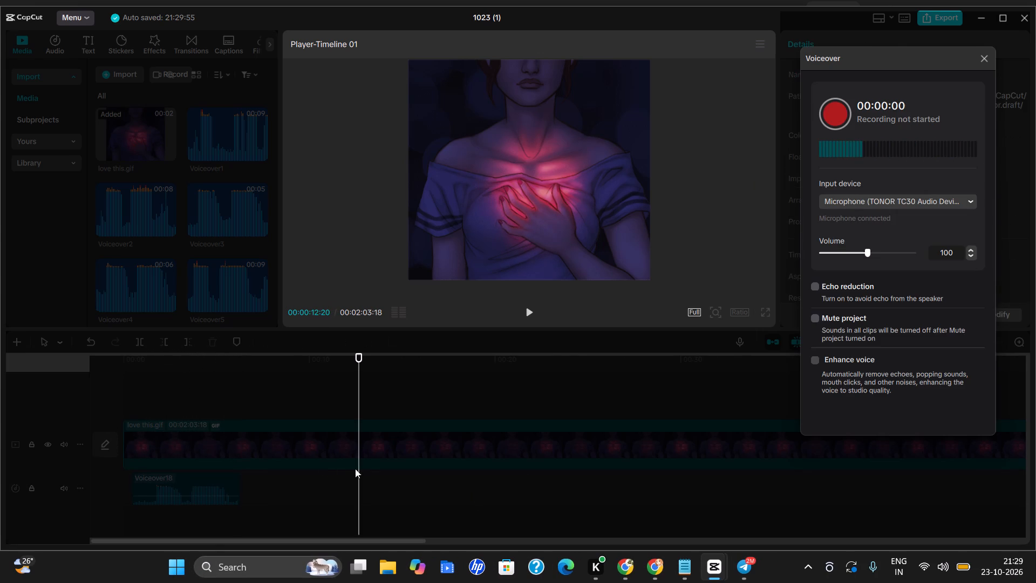
{"action": "left_click", "coordinate": [163, 427]}
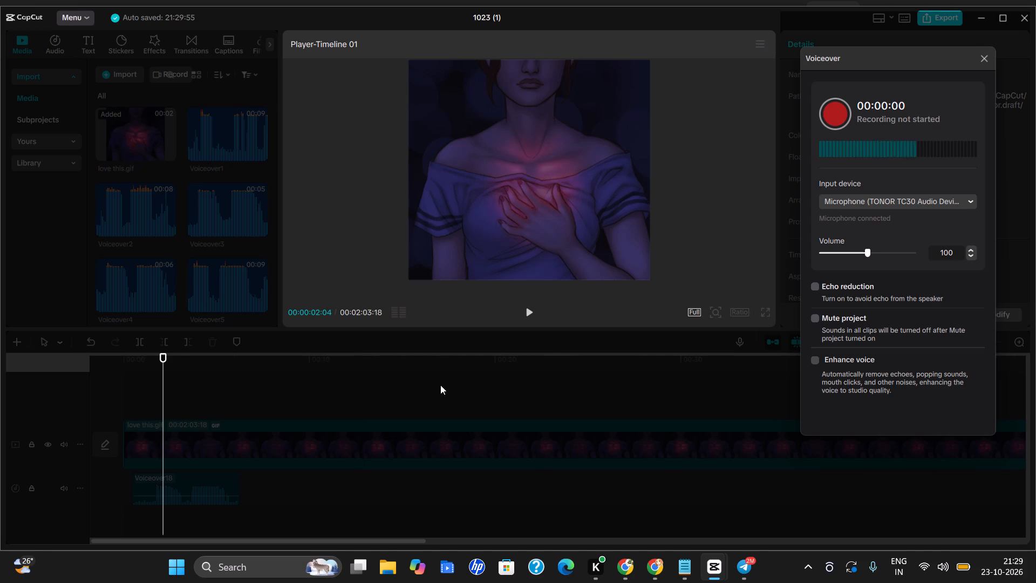
{"action": "left_click", "coordinate": [317, 396]}
{"action": "left_click", "coordinate": [263, 390]}
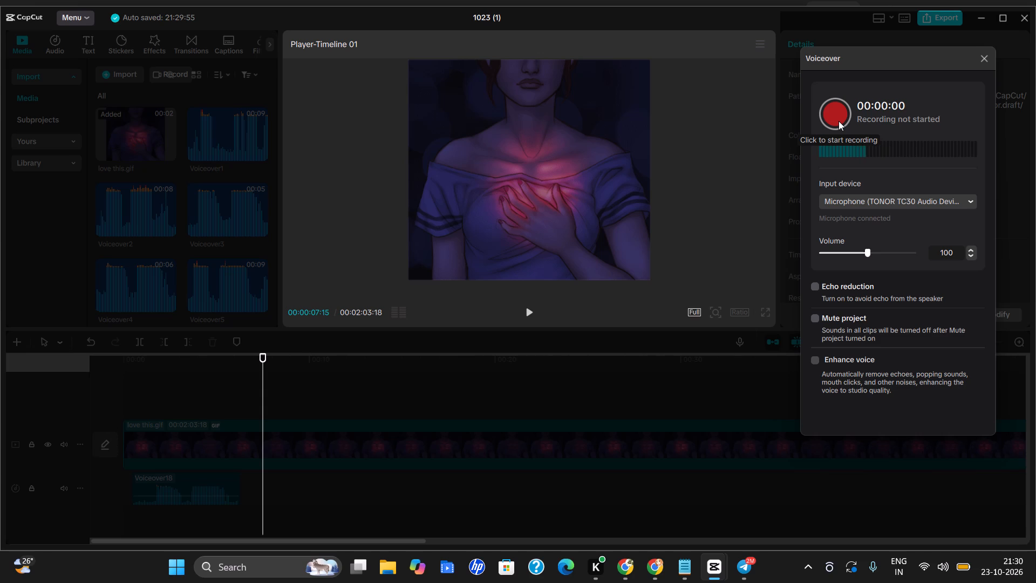
{"action": "left_click", "coordinate": [841, 107]}
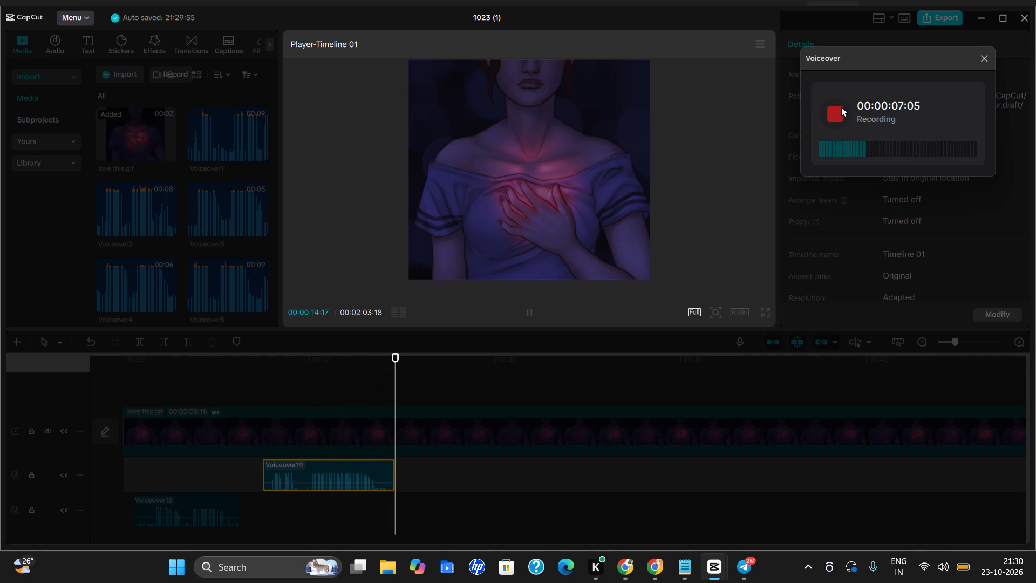
{"action": "key", "text": "space"}
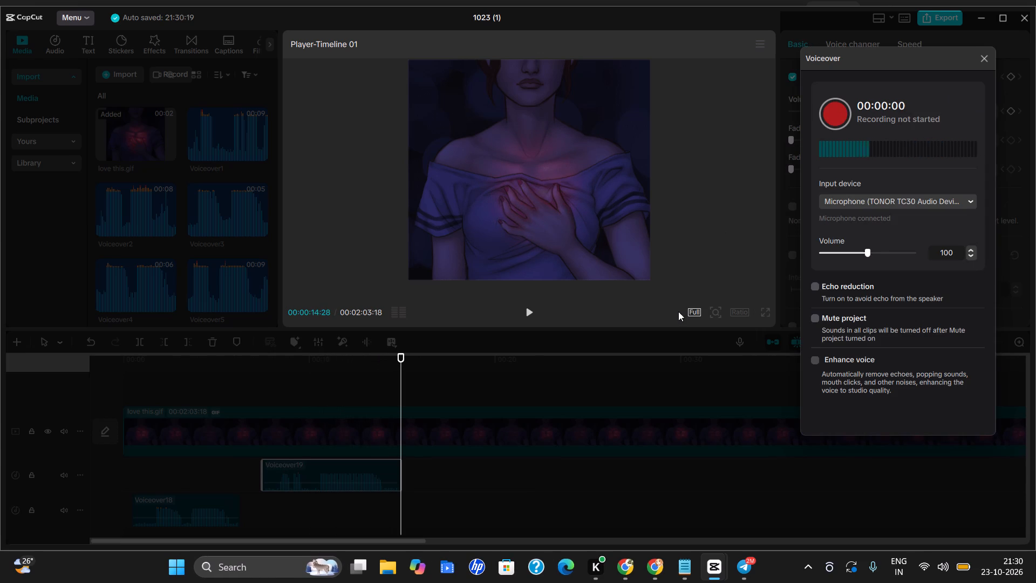
Record a voiceover take of about 9 seconds starting at 00:00:17:14, after the Voiceover19 clip.
{"action": "left_click", "coordinate": [448, 377]}
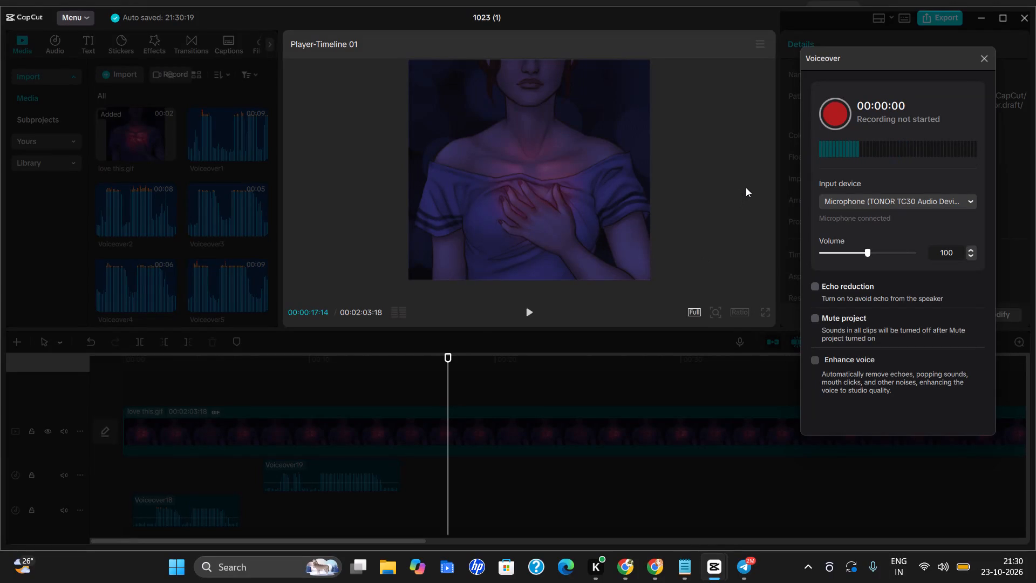
{"action": "left_click", "coordinate": [839, 107]}
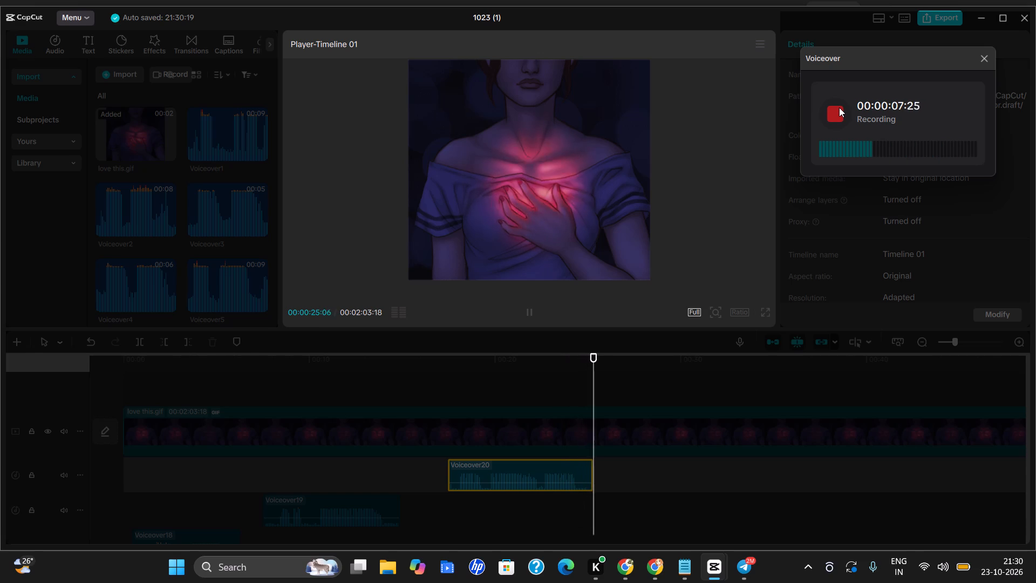
{"action": "key", "text": "space"}
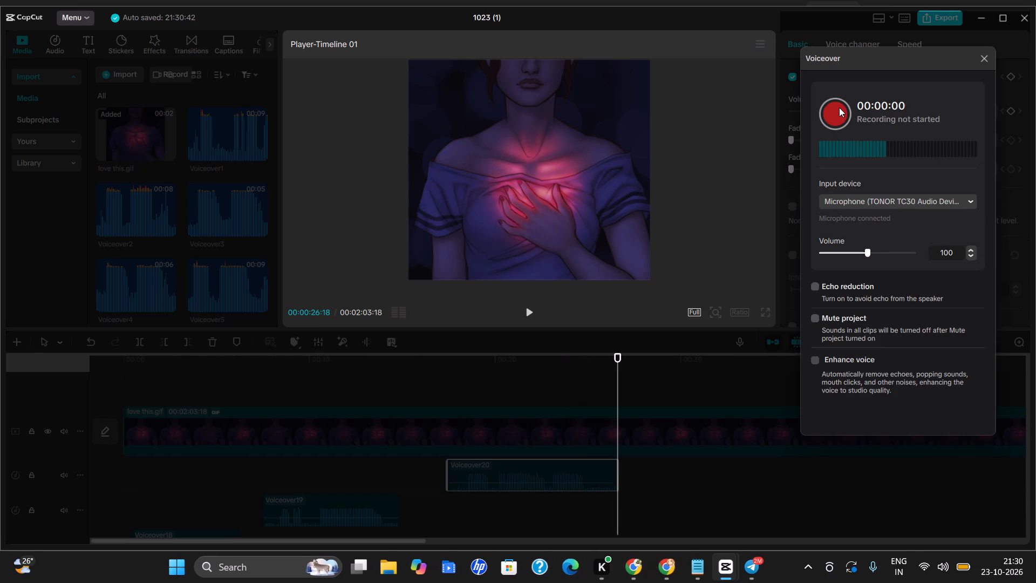
Close the voiceover recorder and play back the three new takes, Voiceover18 to Voiceover20, from 00:00:00:23.
{"action": "left_click", "coordinate": [168, 394]}
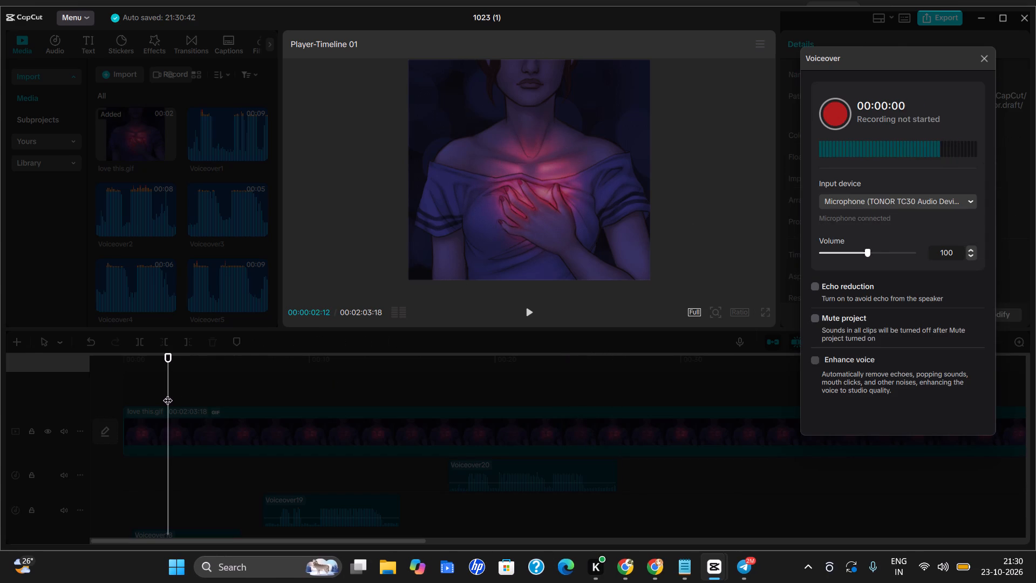
{"action": "left_click", "coordinate": [138, 374]}
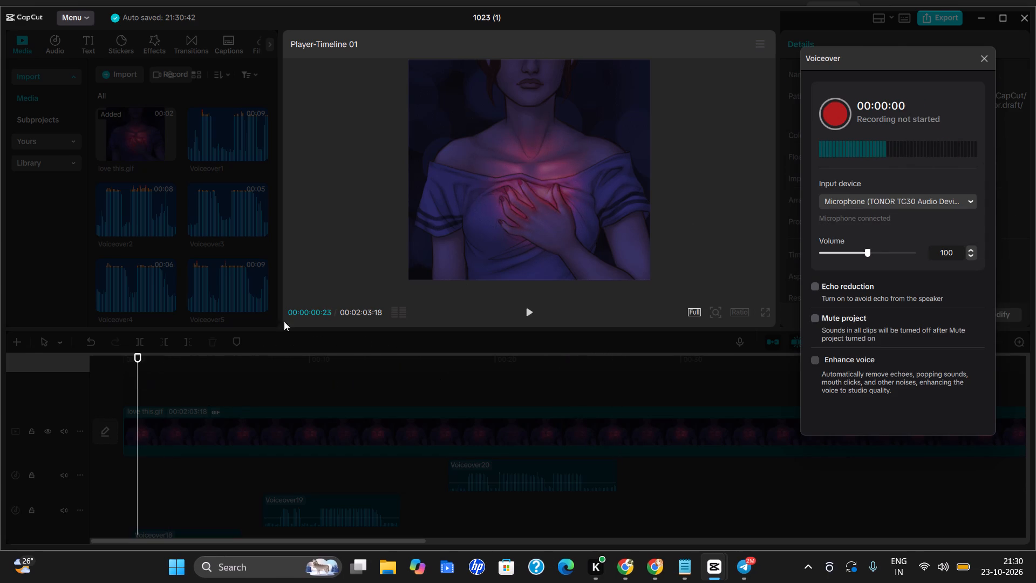
{"action": "left_click", "coordinate": [984, 58]}
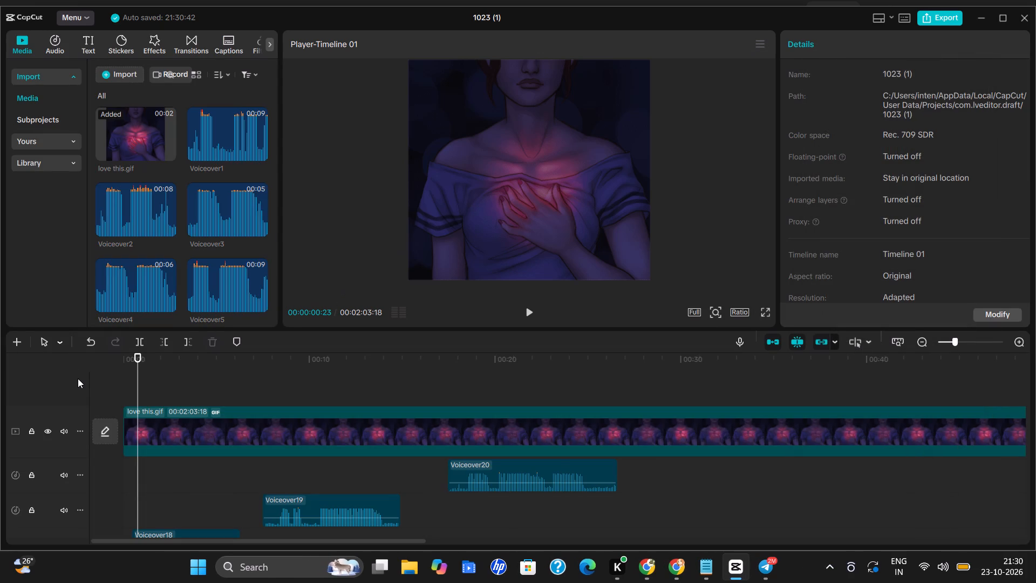
{"action": "key", "text": "space"}
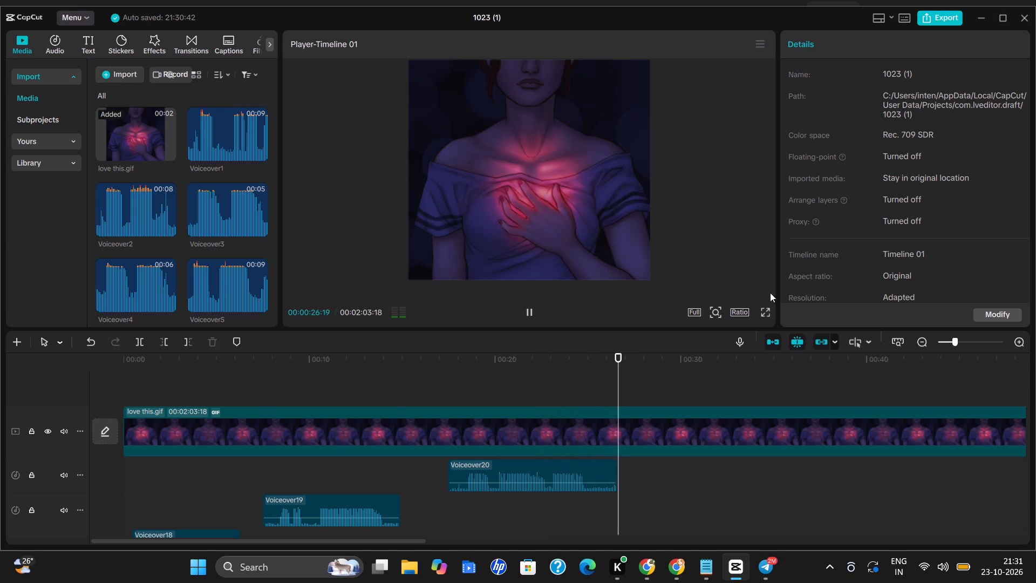
Stop the playback and delete the Voiceover20 clip from the timeline.
{"action": "left_click", "coordinate": [531, 315]}
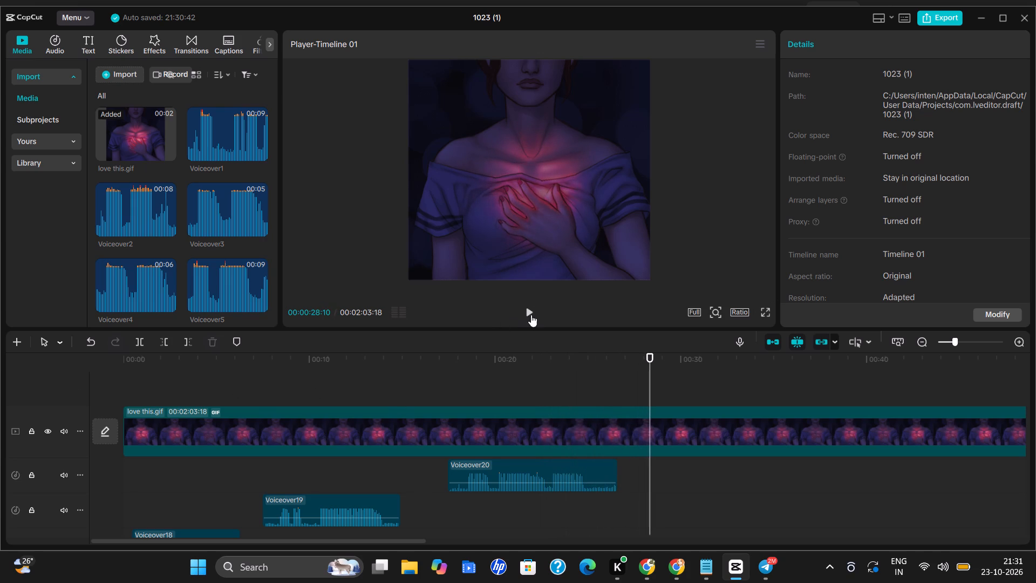
{"action": "left_click", "coordinate": [516, 473]}
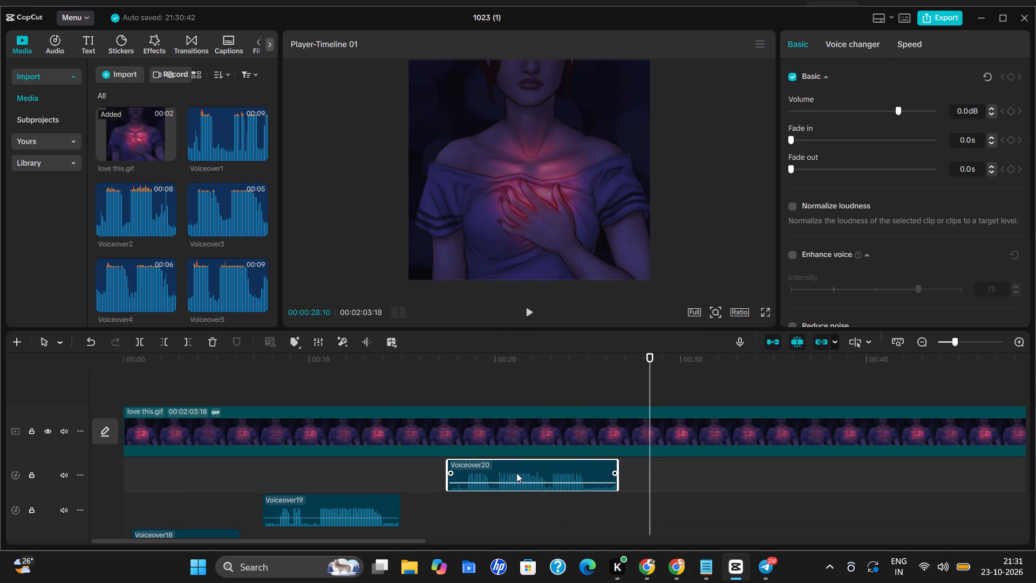
{"action": "key", "text": "Delete"}
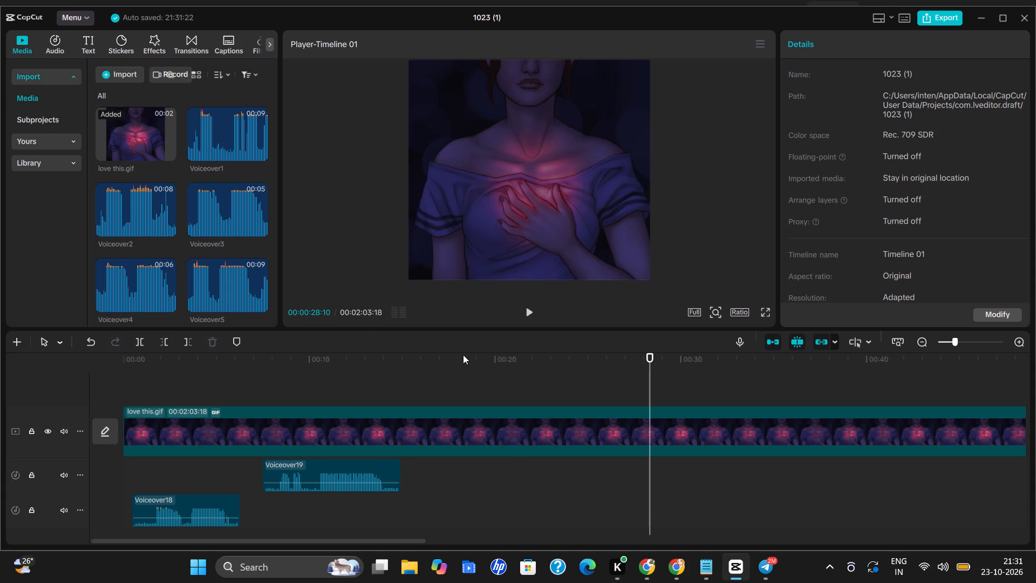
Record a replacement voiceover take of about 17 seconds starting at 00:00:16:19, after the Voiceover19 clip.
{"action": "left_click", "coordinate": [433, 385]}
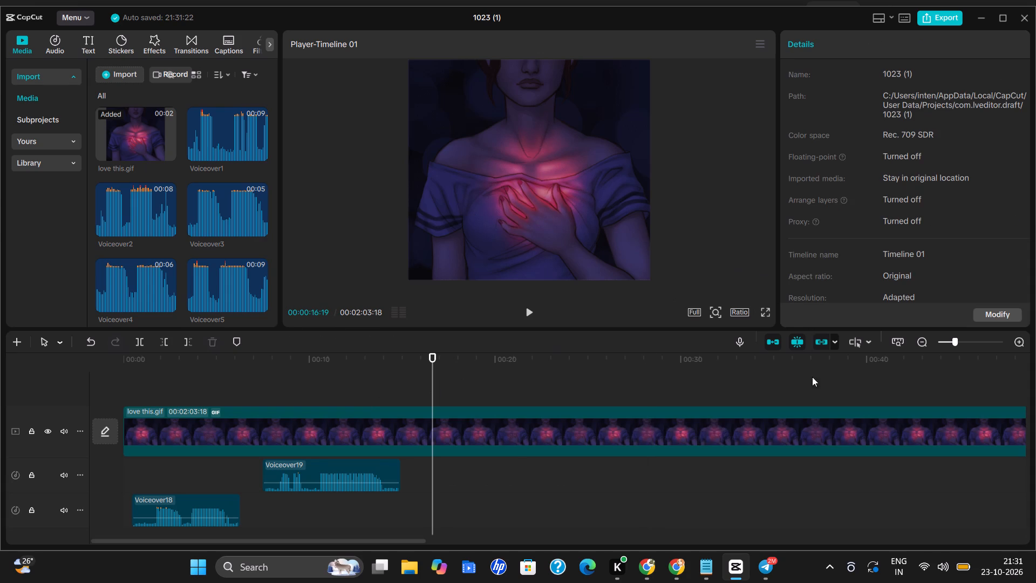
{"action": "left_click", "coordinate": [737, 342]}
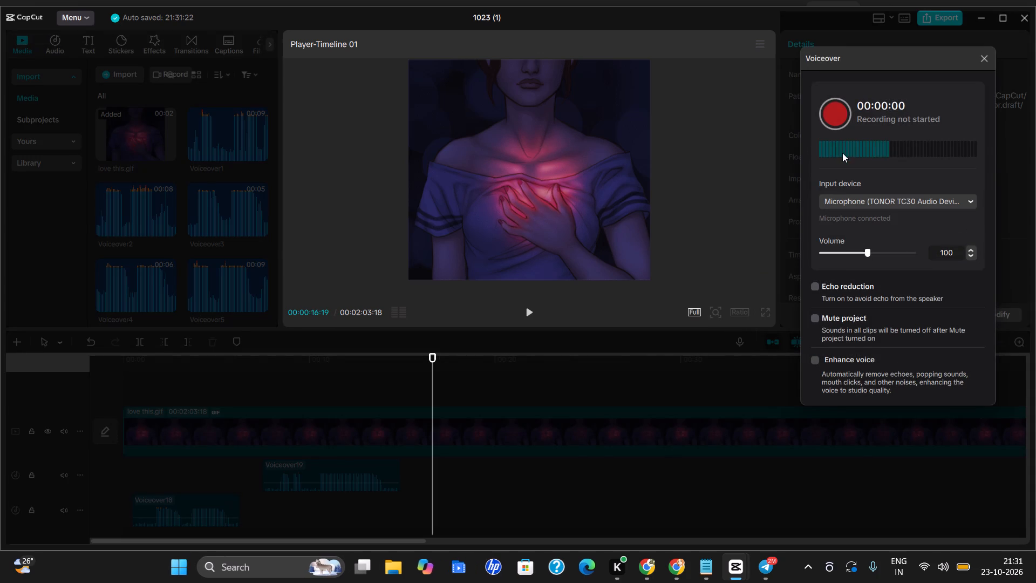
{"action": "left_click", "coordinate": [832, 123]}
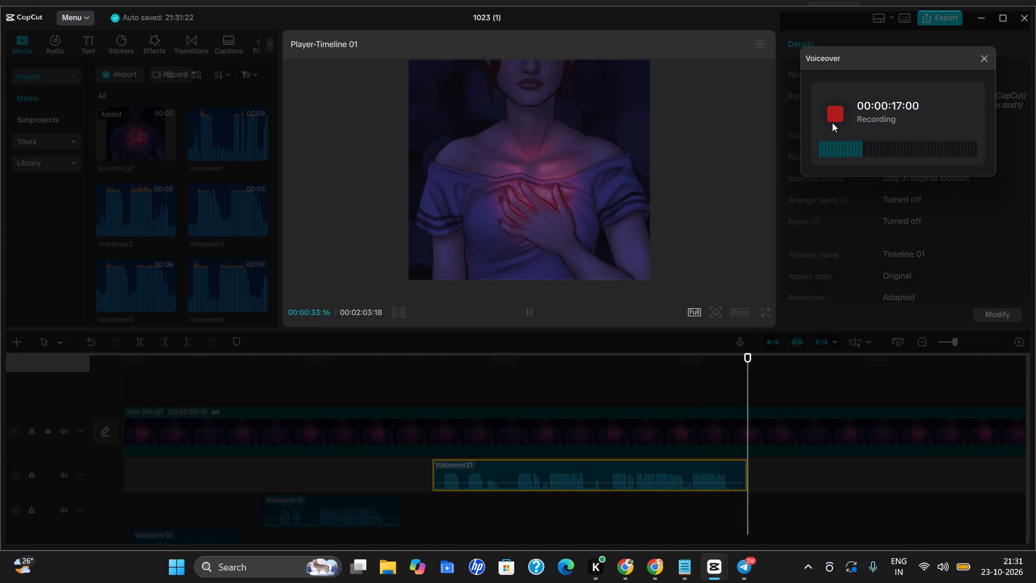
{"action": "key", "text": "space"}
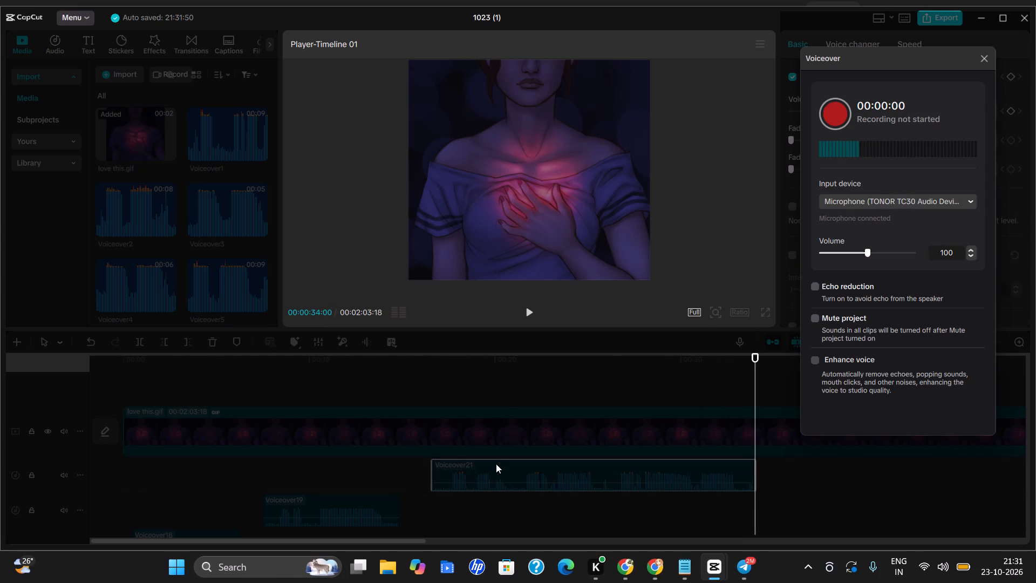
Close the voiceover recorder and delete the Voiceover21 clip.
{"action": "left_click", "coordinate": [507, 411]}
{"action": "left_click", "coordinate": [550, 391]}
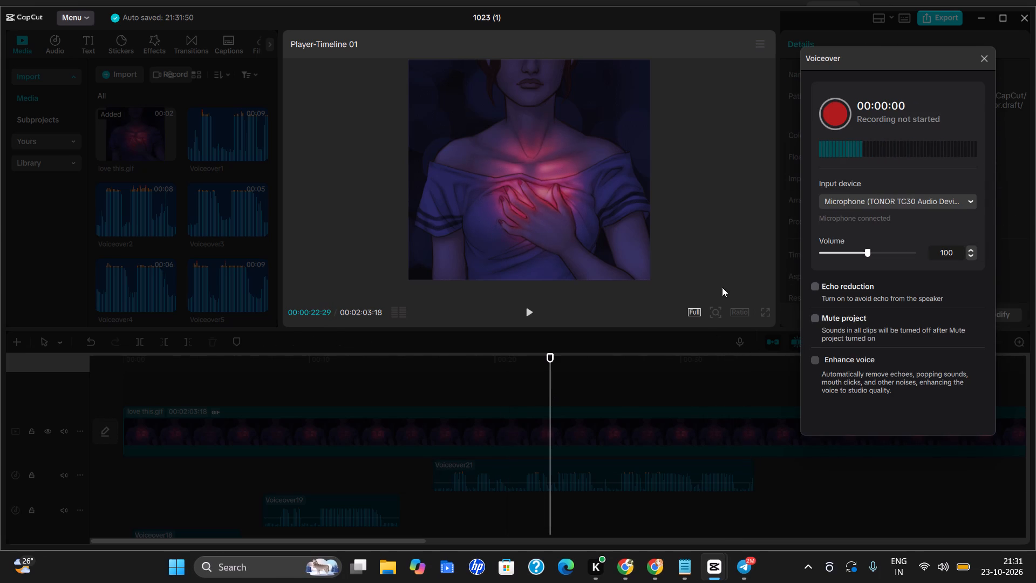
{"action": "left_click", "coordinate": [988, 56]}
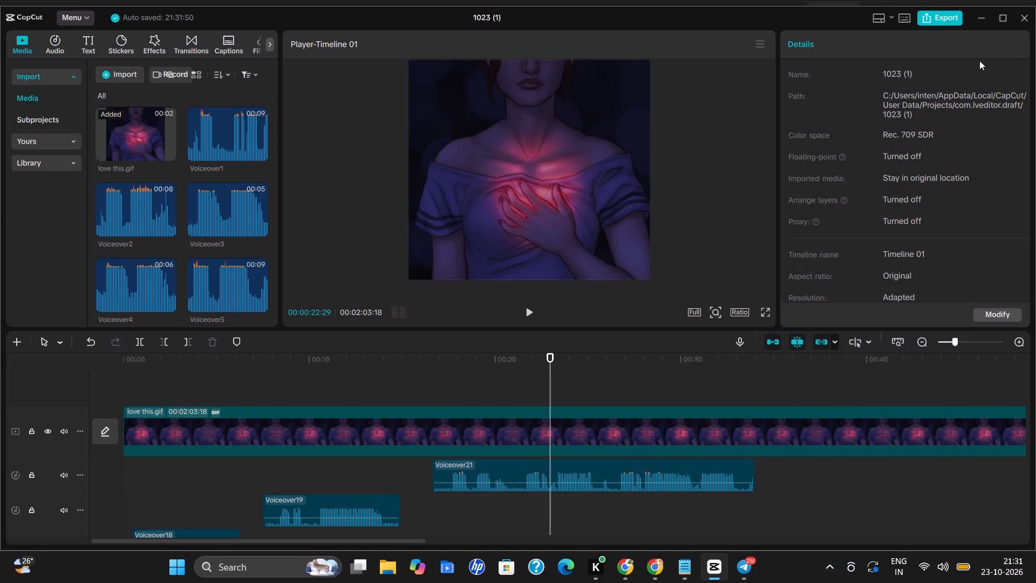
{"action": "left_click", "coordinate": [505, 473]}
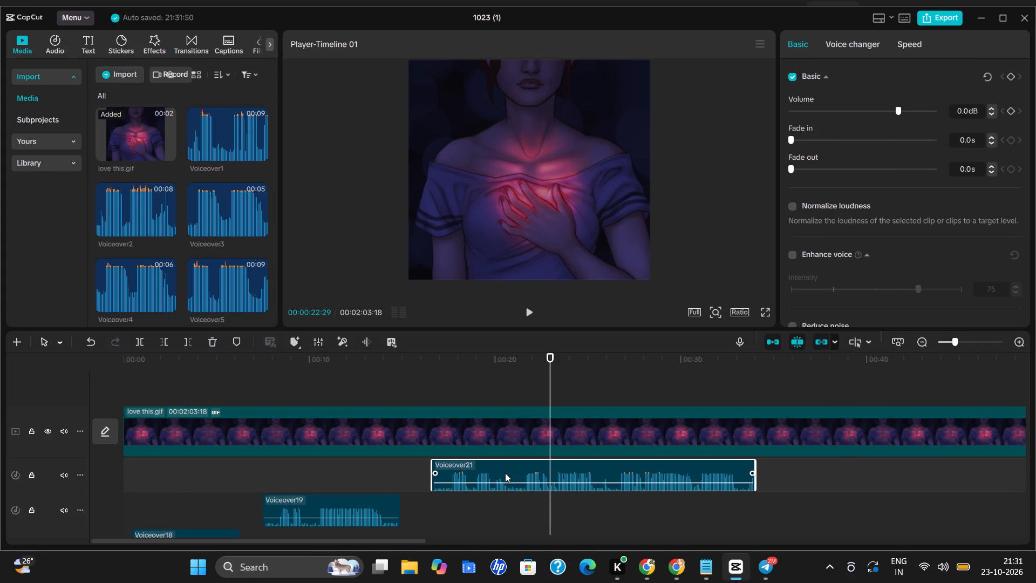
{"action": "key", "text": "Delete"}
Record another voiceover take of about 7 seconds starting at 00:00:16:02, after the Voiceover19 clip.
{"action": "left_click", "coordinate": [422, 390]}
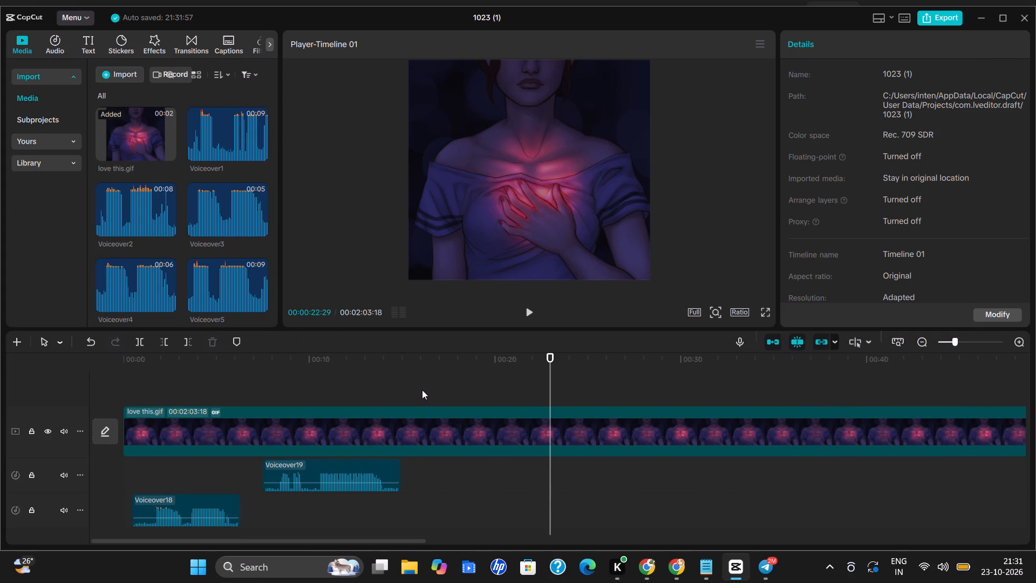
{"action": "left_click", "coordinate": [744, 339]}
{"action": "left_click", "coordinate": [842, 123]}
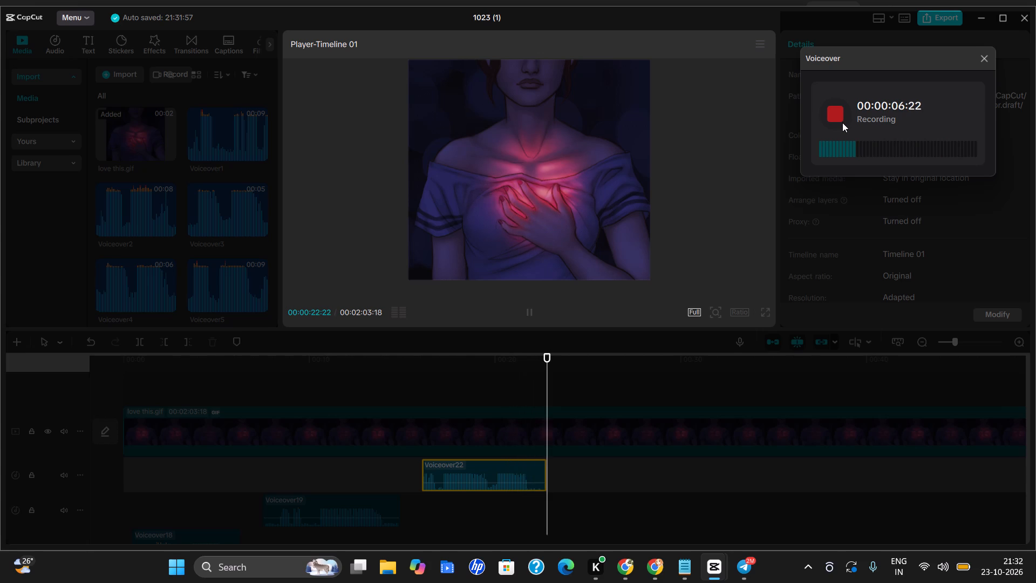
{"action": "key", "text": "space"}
Play back the Voiceover22 take from 00:00:15:22 and stop partway through it.
{"action": "left_click", "coordinate": [405, 398]}
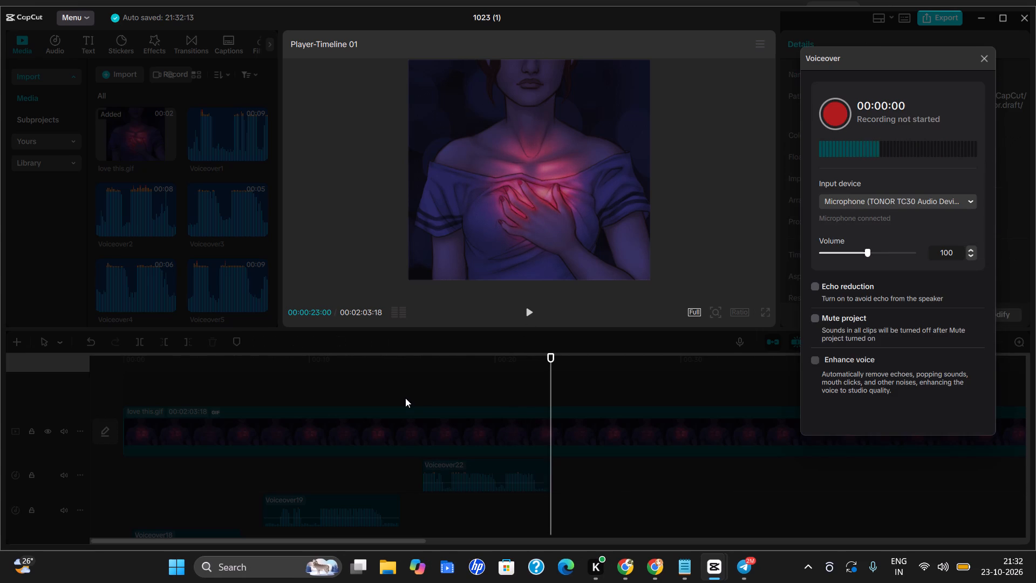
{"action": "left_click", "coordinate": [416, 399]}
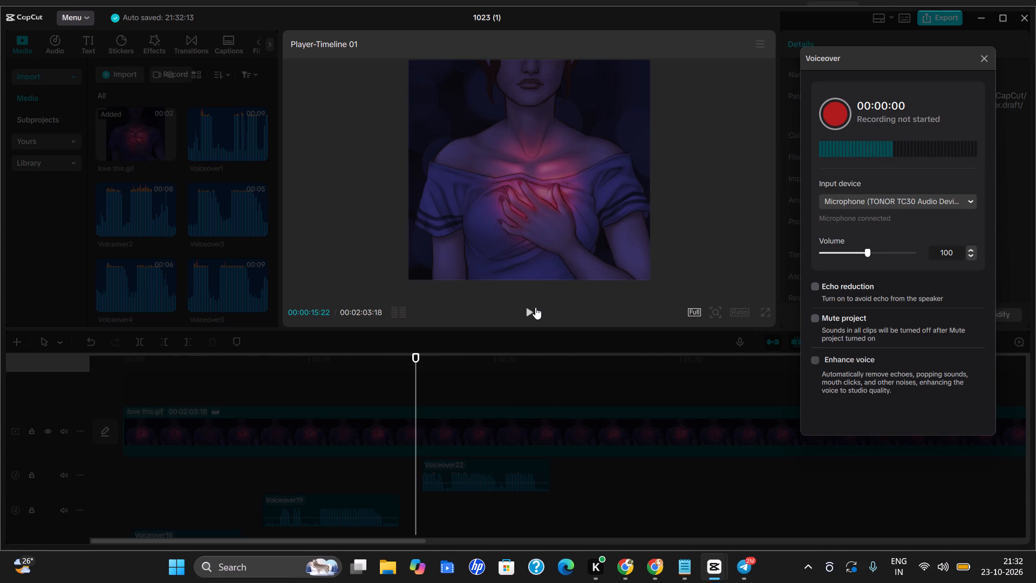
{"action": "left_click", "coordinate": [535, 307]}
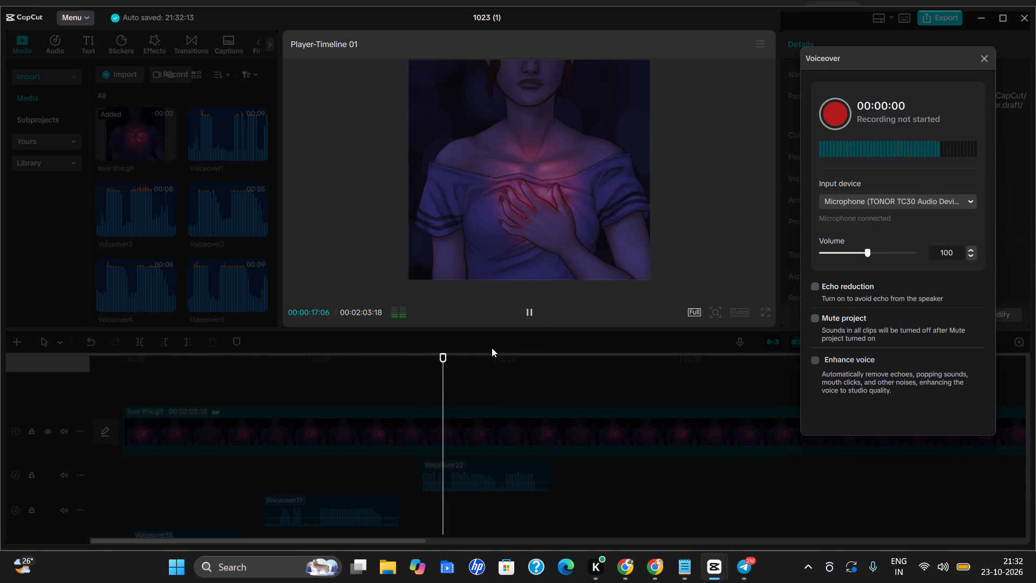
{"action": "left_click", "coordinate": [505, 478]}
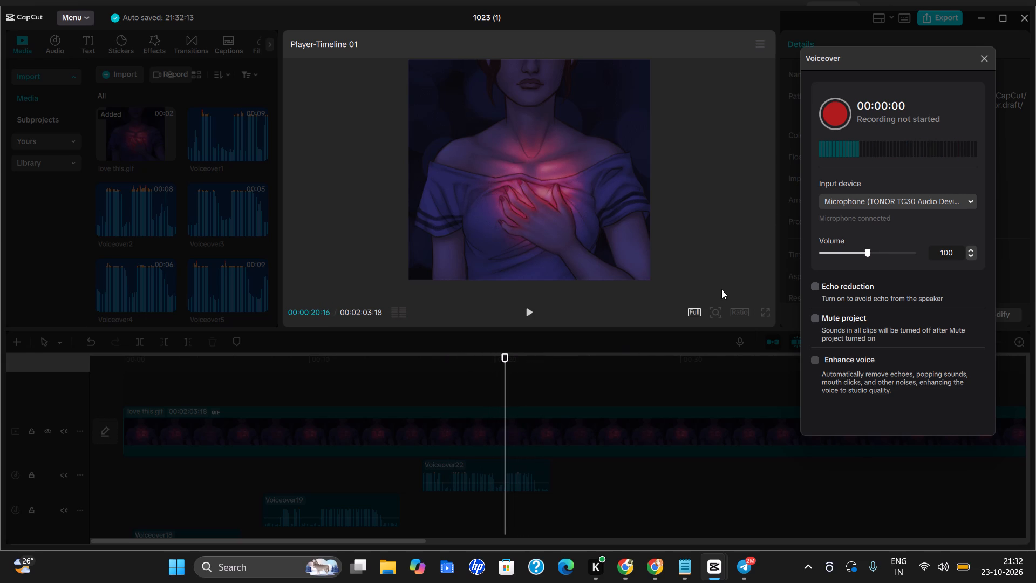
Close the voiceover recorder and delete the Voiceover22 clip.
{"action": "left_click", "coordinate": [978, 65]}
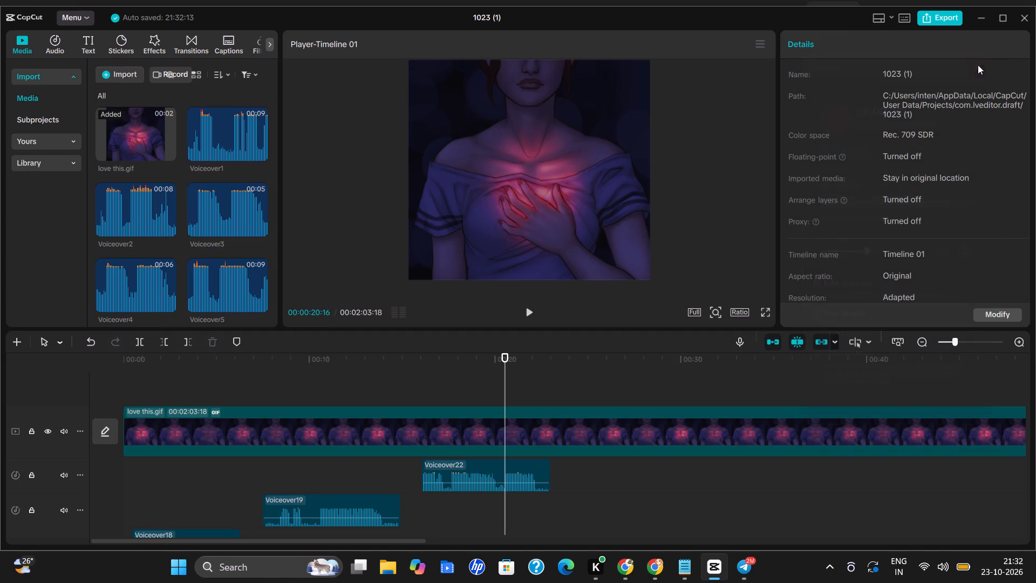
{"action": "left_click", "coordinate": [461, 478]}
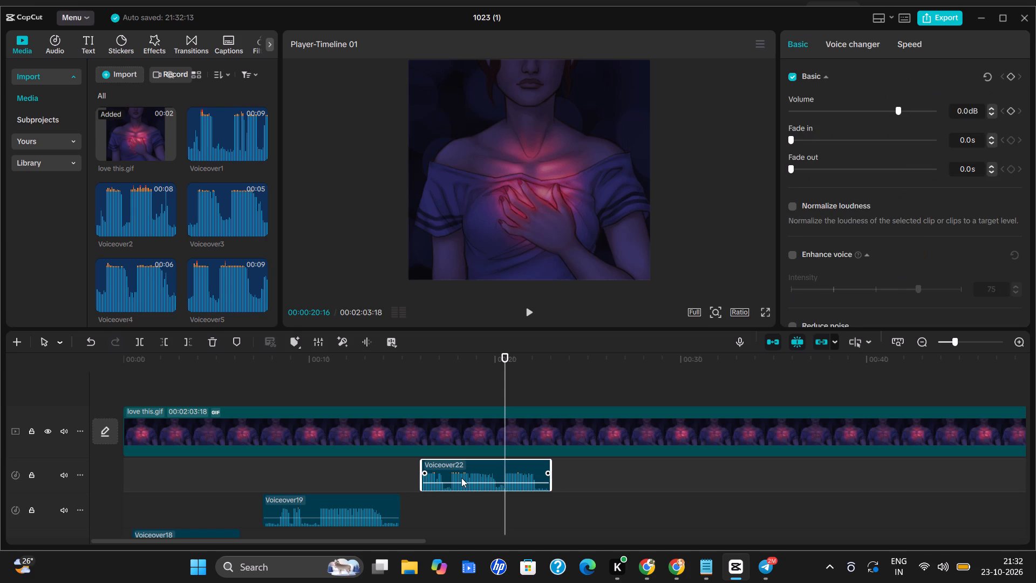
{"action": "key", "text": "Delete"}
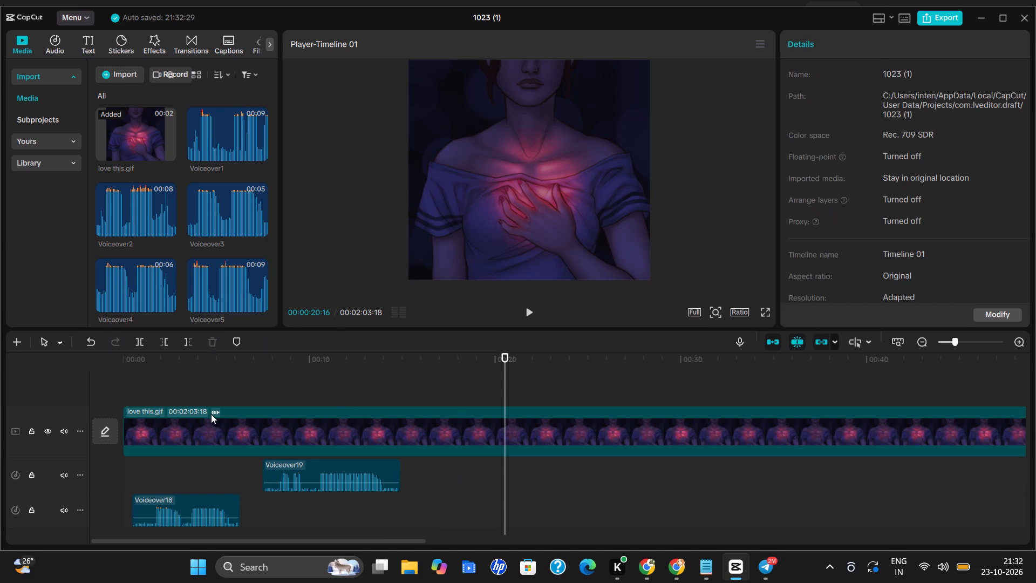
Play back the Voiceover18 and Voiceover19 takes from near the start of the timeline.
{"action": "left_click", "coordinate": [135, 384]}
{"action": "key", "text": "space"}
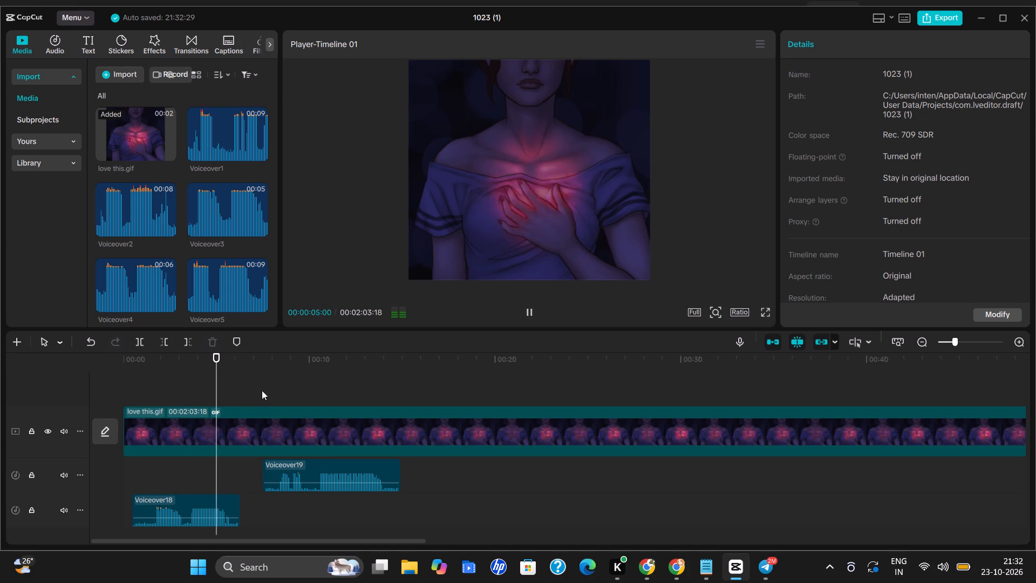
{"action": "left_click", "coordinate": [199, 505]}
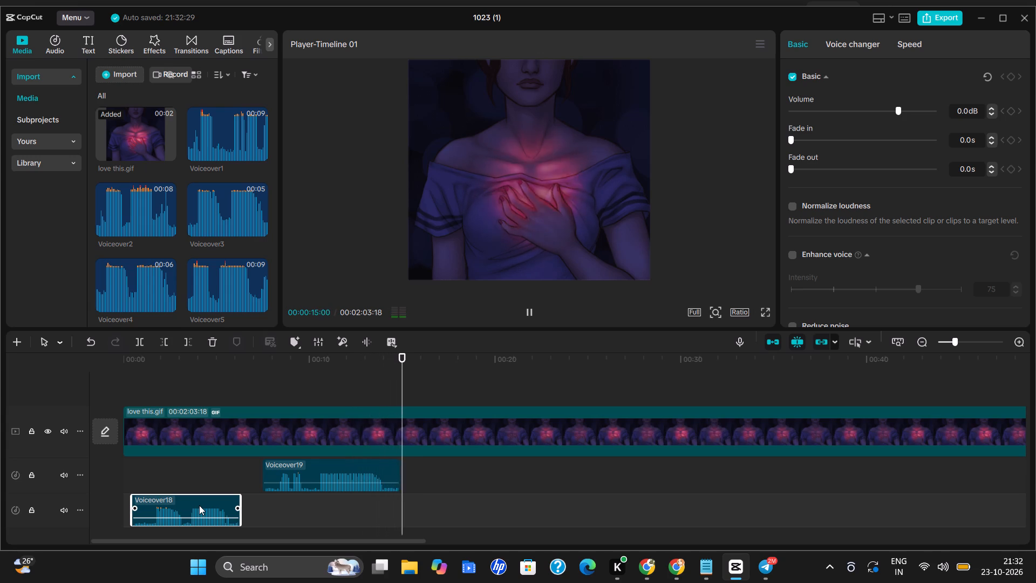
{"action": "key", "text": "space"}
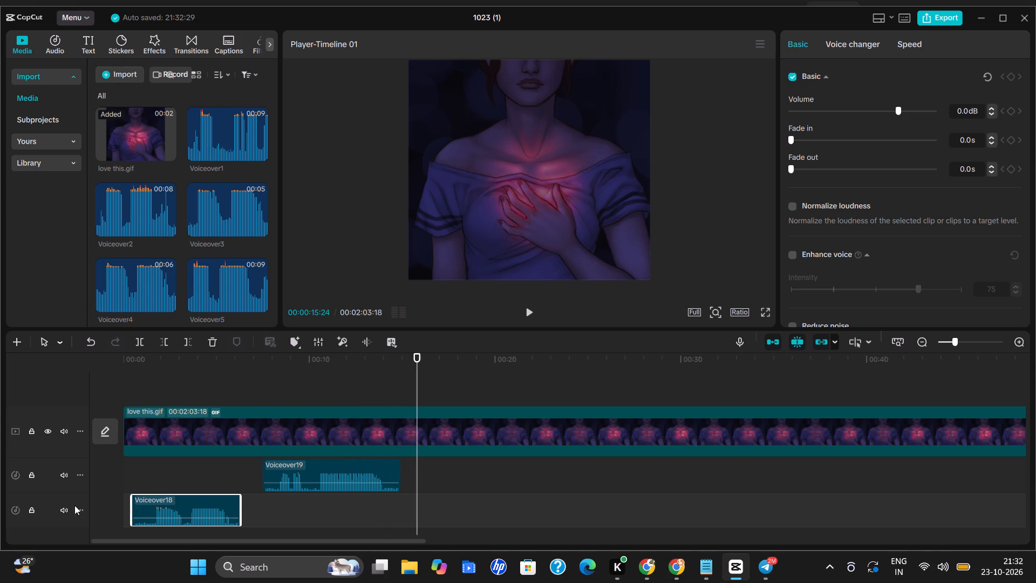
Delete the Voiceover18 and Voiceover19 clips, leaving only love this.gif on the timeline.
{"action": "left_click", "coordinate": [161, 507]}
{"action": "key", "text": "Delete"}
{"action": "left_click", "coordinate": [306, 477]}
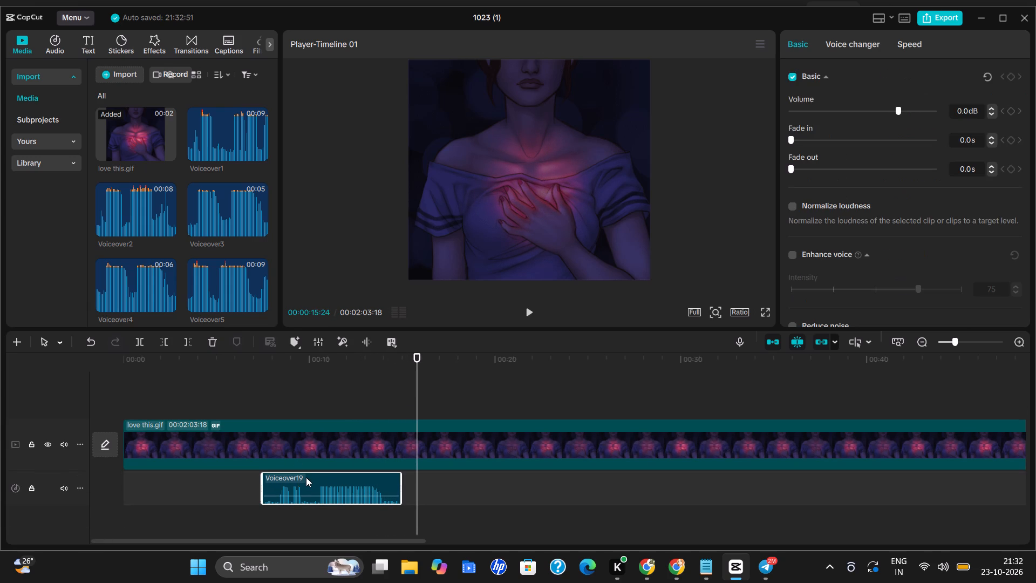
{"action": "key", "text": "Delete"}
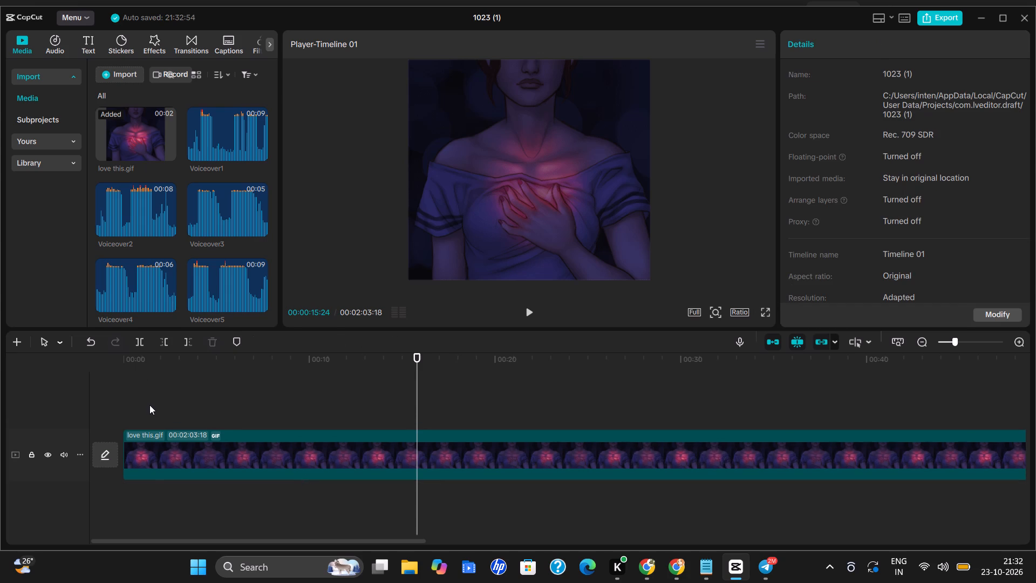
Record a new voiceover take of about 6 seconds starting at 00:00:00:08.
{"action": "left_click", "coordinate": [149, 405]}
{"action": "left_click", "coordinate": [128, 402]}
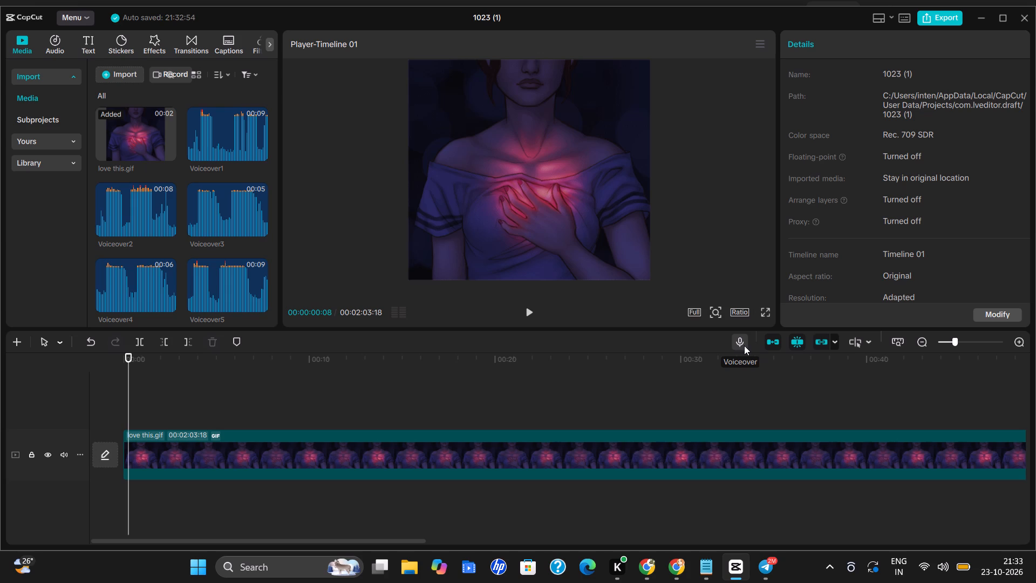
{"action": "left_click", "coordinate": [742, 345]}
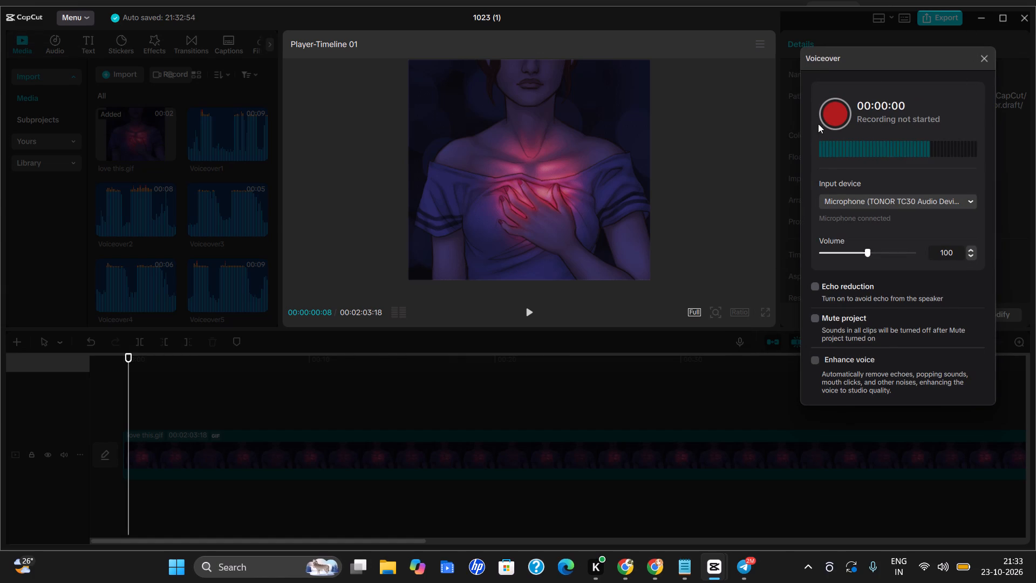
{"action": "left_click", "coordinate": [831, 120]}
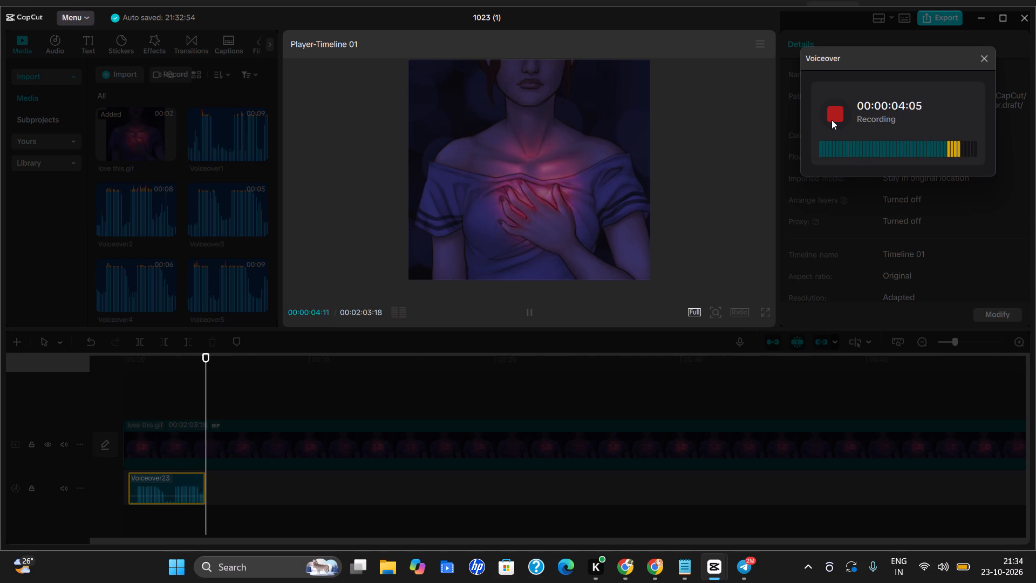
{"action": "key", "text": "space"}
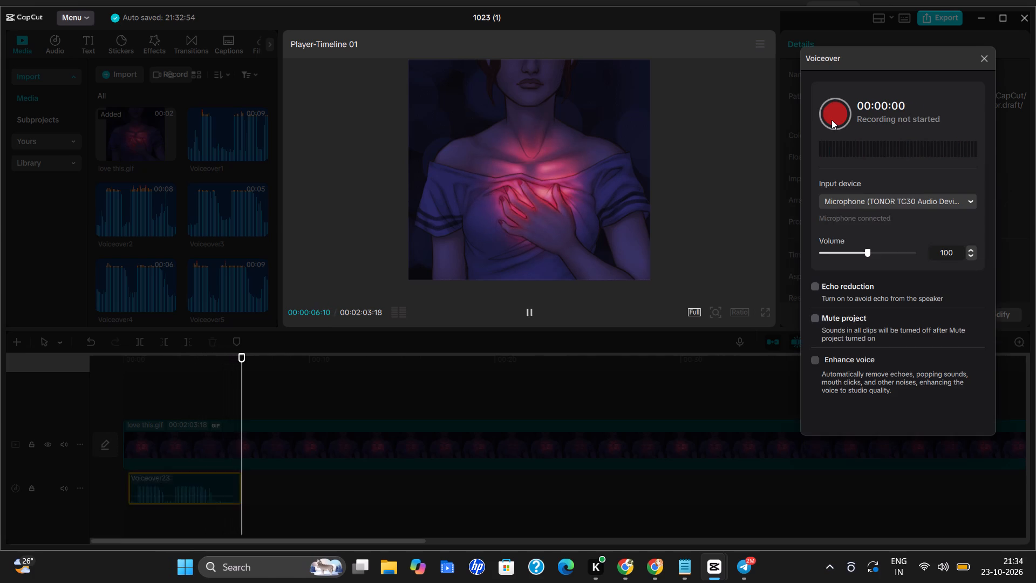
{"action": "left_click", "coordinate": [410, 343]}
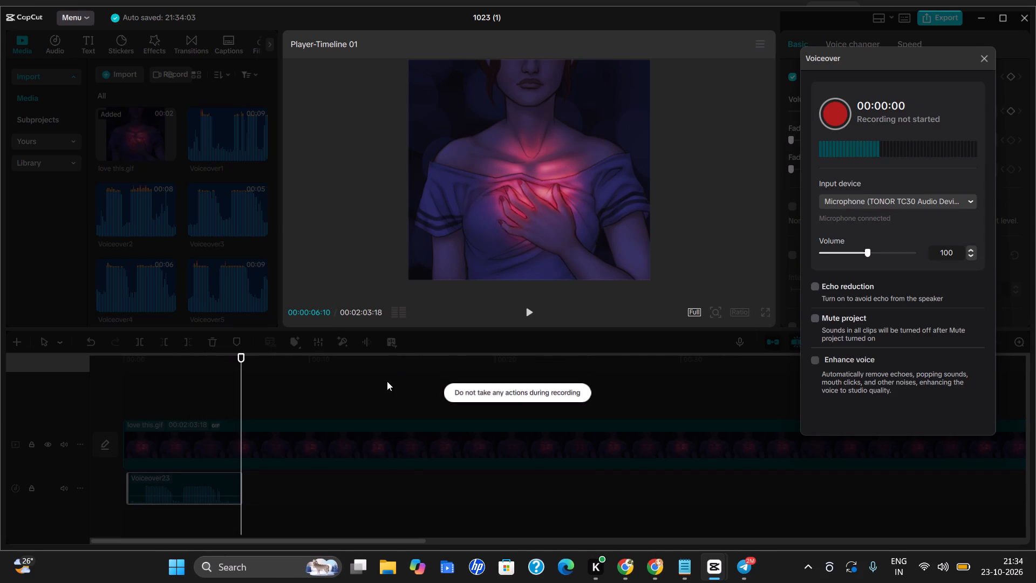
Record a voiceover take of about 13 seconds starting at 00:00:08:15, after the Voiceover23 clip.
{"action": "left_click", "coordinate": [385, 381]}
{"action": "left_click", "coordinate": [281, 404]}
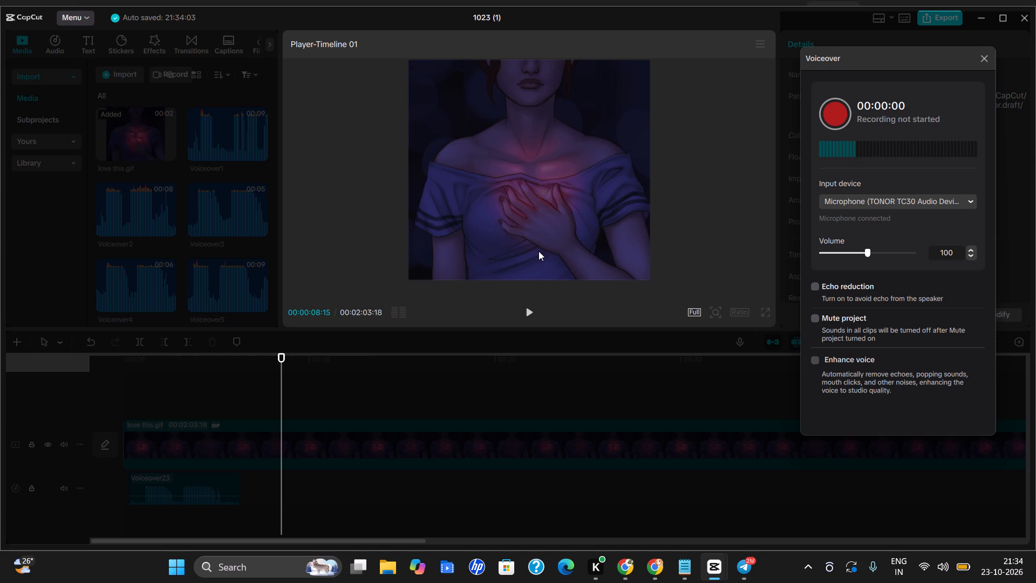
{"action": "left_click", "coordinate": [829, 121]}
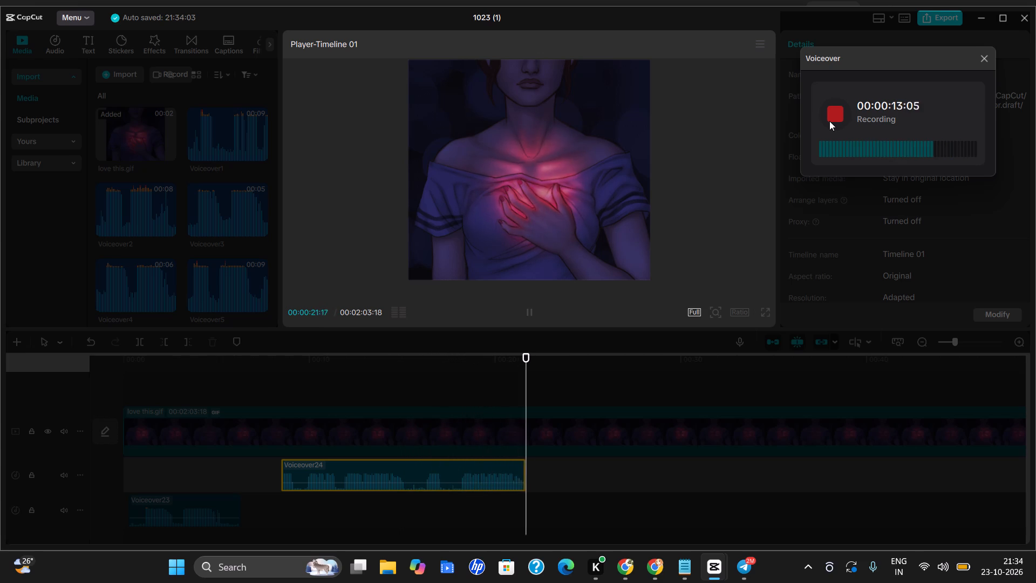
{"action": "key", "text": "space"}
Record a voiceover take of about 8 seconds starting at 00:00:25:17, after the Voiceover24 clip.
{"action": "left_click", "coordinate": [598, 433]}
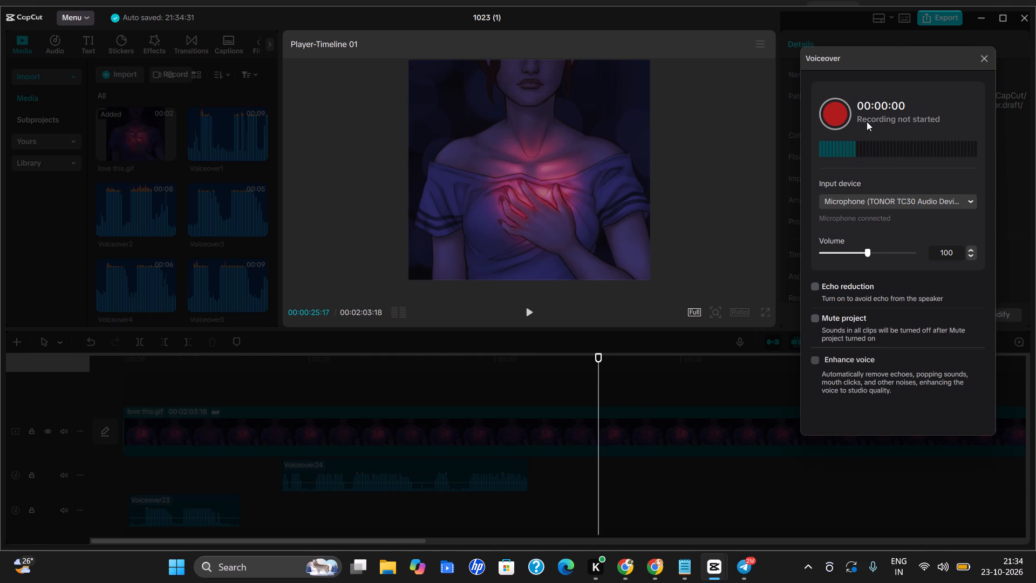
{"action": "left_click", "coordinate": [831, 107]}
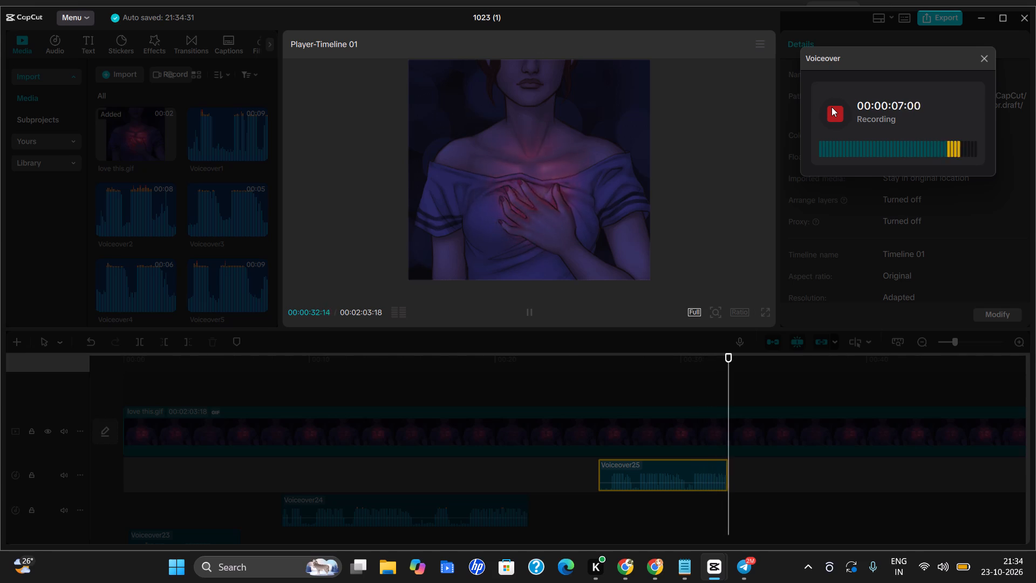
{"action": "key", "text": "space"}
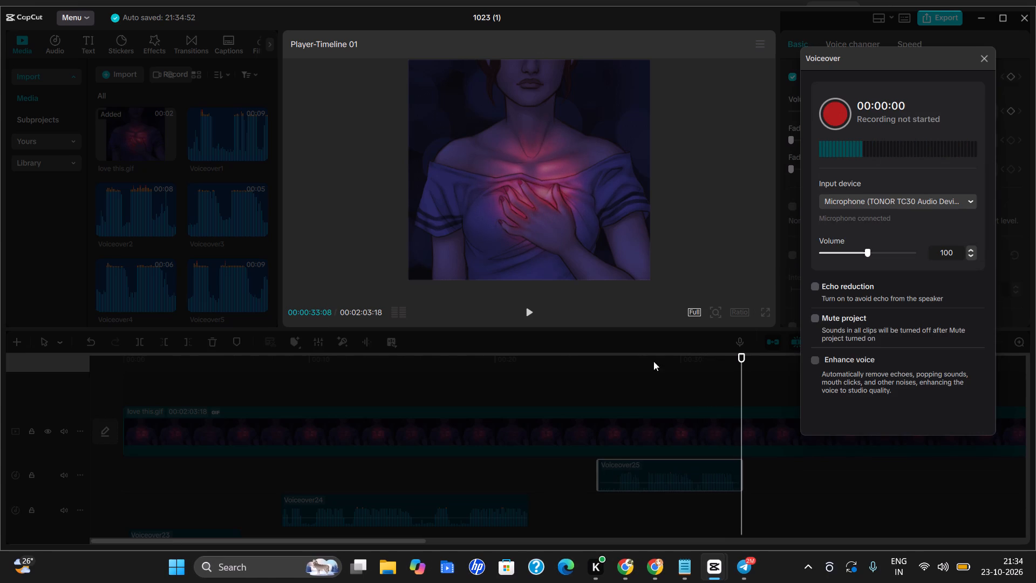
Play the timeline from its start and move the Voiceover23 clip up onto the same audio track as Voiceover25.
{"action": "left_click", "coordinate": [542, 466]}
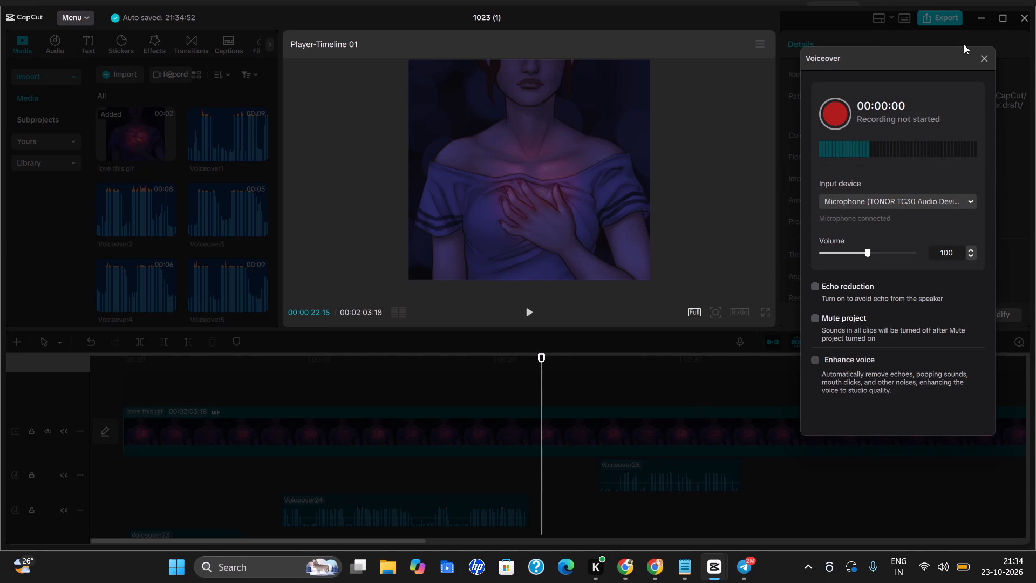
{"action": "left_click", "coordinate": [978, 58]}
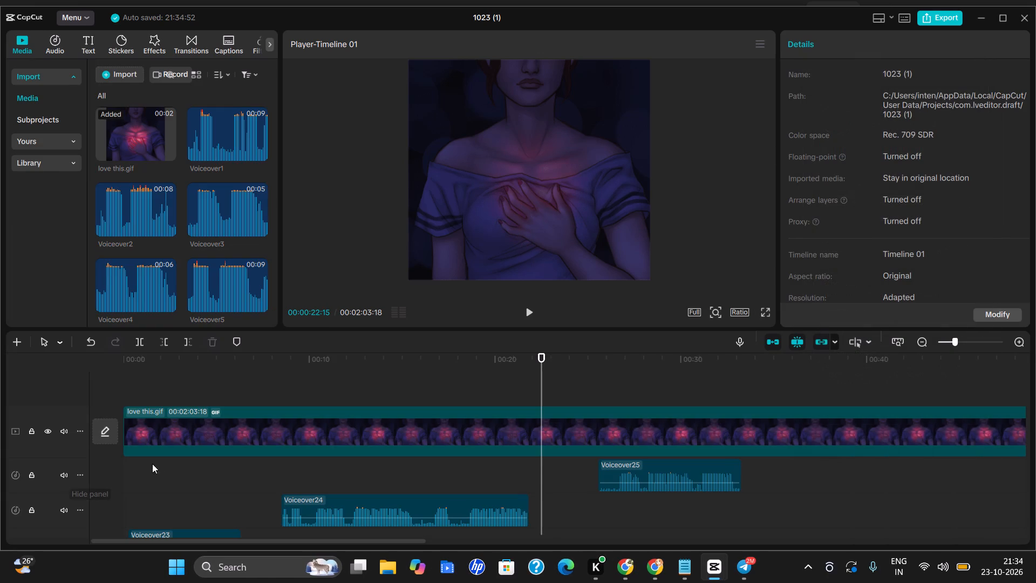
{"action": "left_click", "coordinate": [131, 382]}
{"action": "key", "text": "space"}
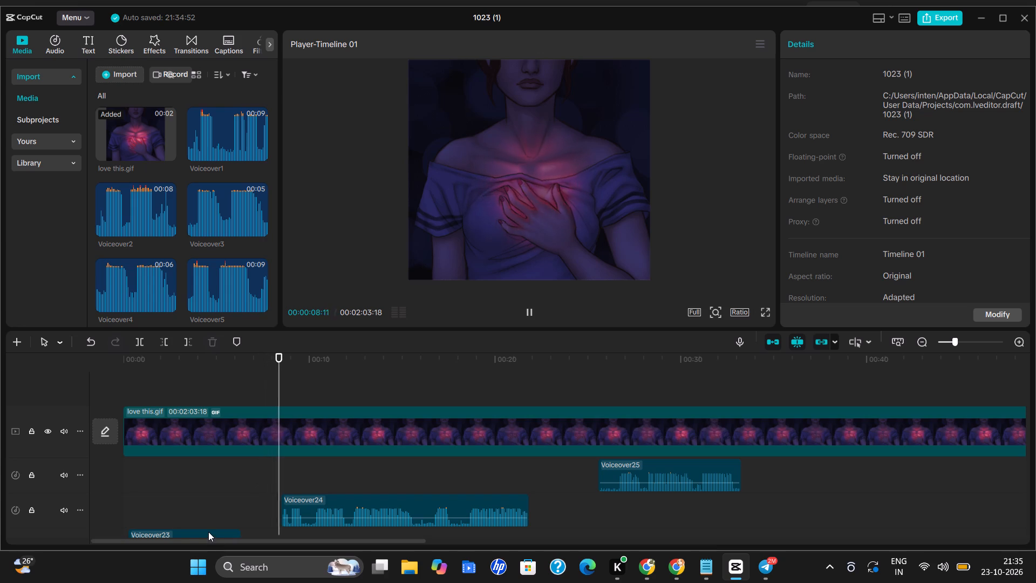
{"action": "left_click_drag", "start_coordinate": [208, 532], "coordinate": [209, 495]}
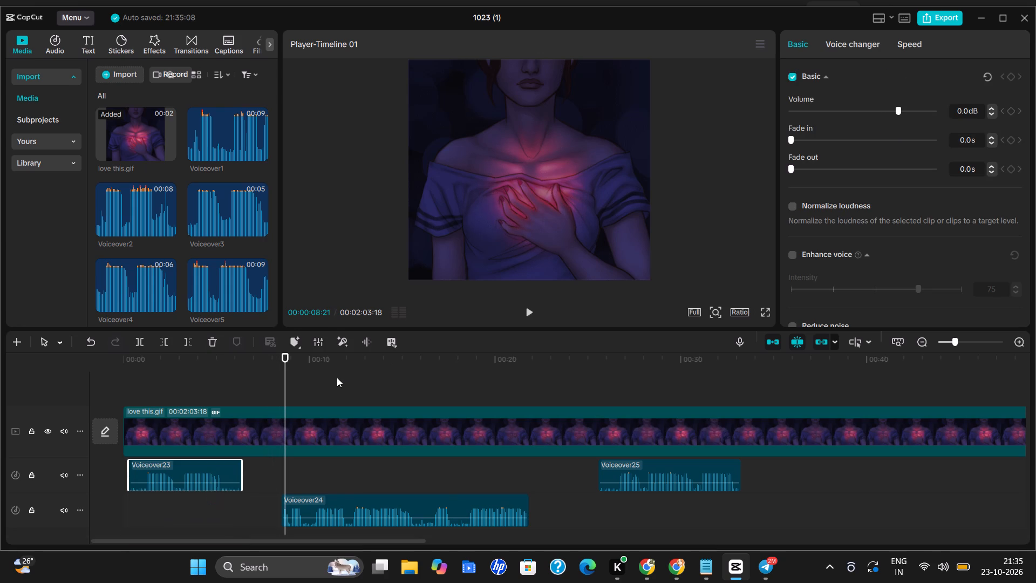
Listen through the Voiceover24 take and delete that clip.
{"action": "left_click", "coordinate": [532, 308]}
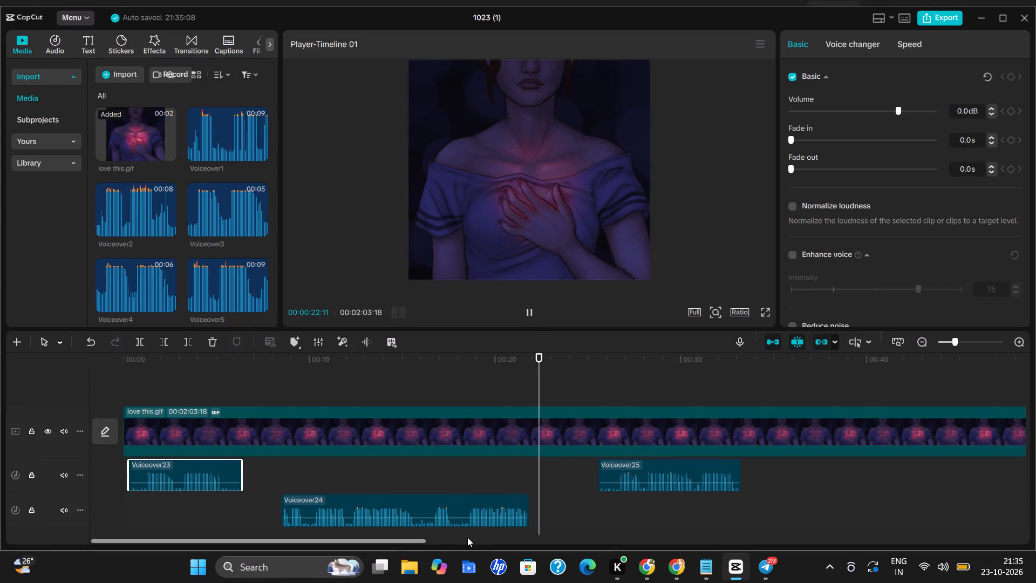
{"action": "left_click", "coordinate": [463, 518]}
{"action": "key", "text": "Delete"}
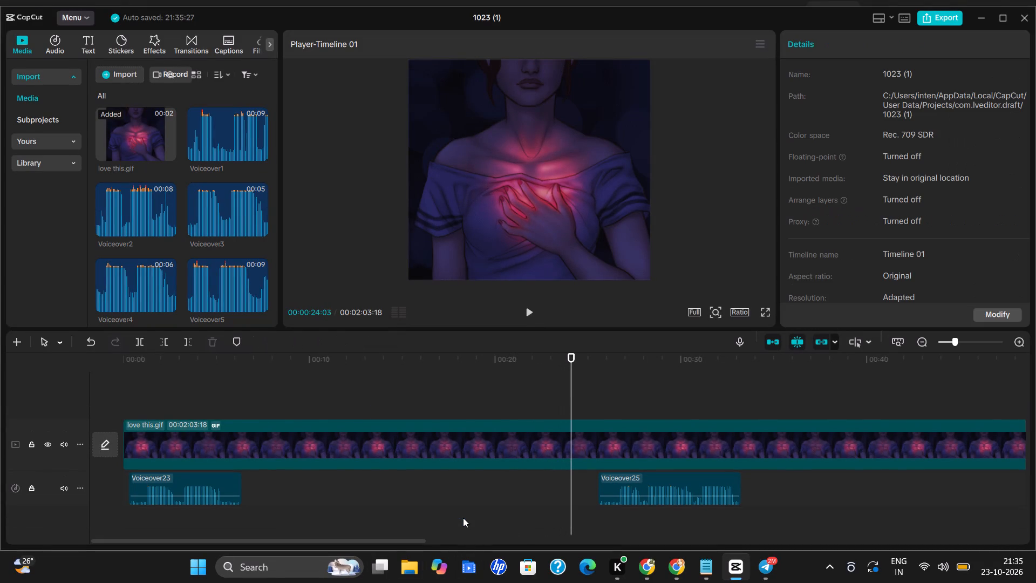
Play back the Voiceover25 take to check it.
{"action": "key", "text": "space"}
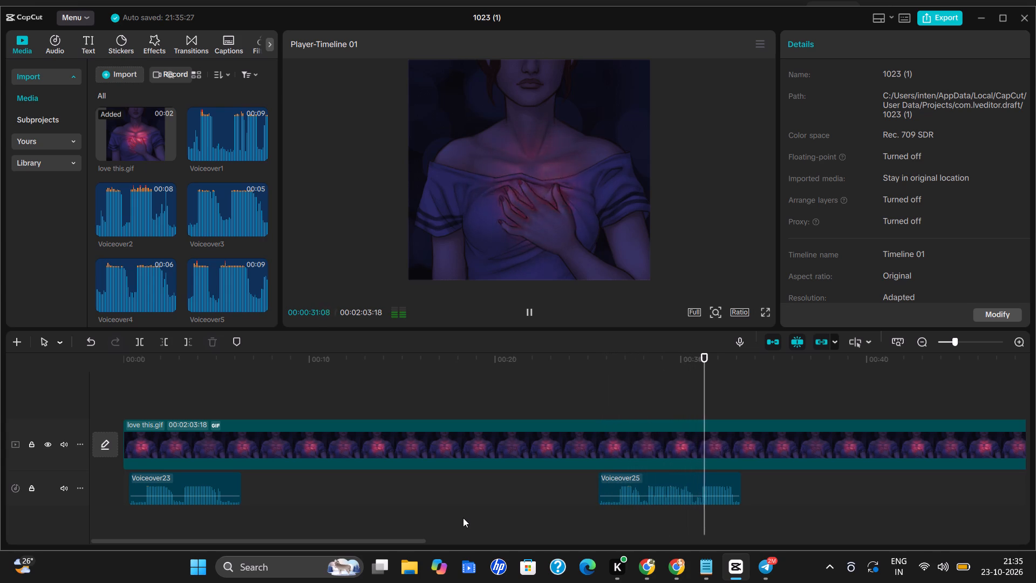
{"action": "key", "text": "space"}
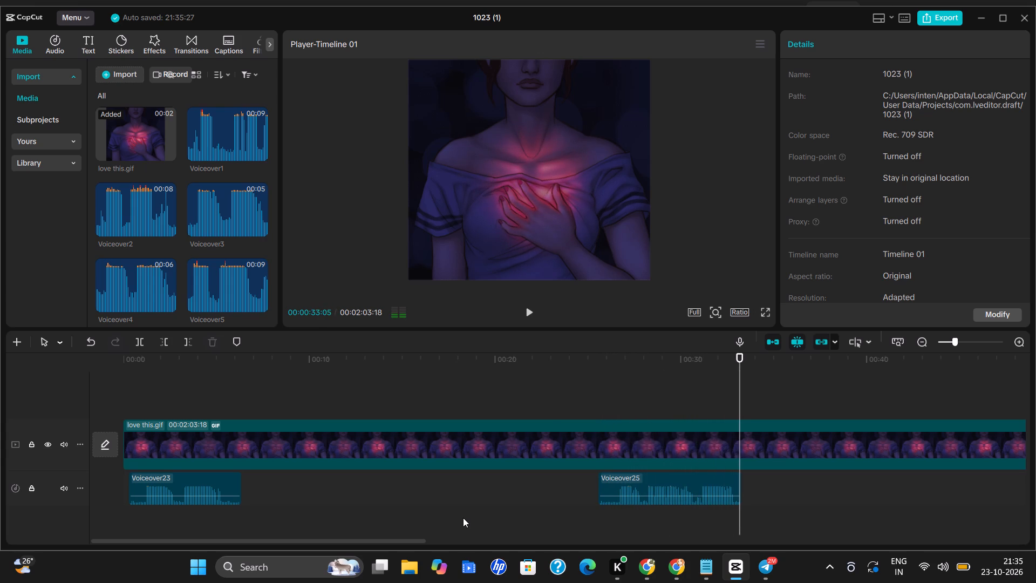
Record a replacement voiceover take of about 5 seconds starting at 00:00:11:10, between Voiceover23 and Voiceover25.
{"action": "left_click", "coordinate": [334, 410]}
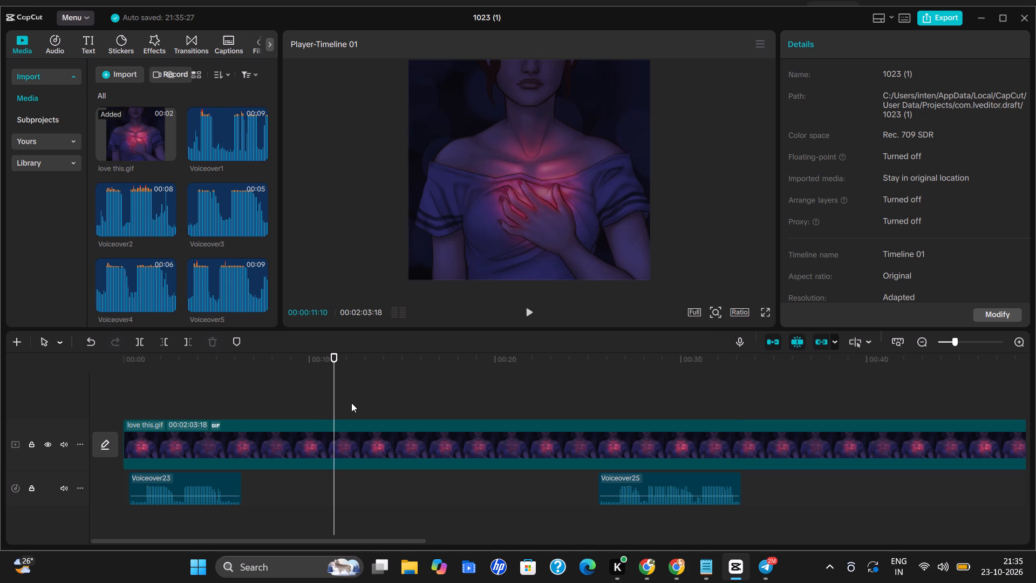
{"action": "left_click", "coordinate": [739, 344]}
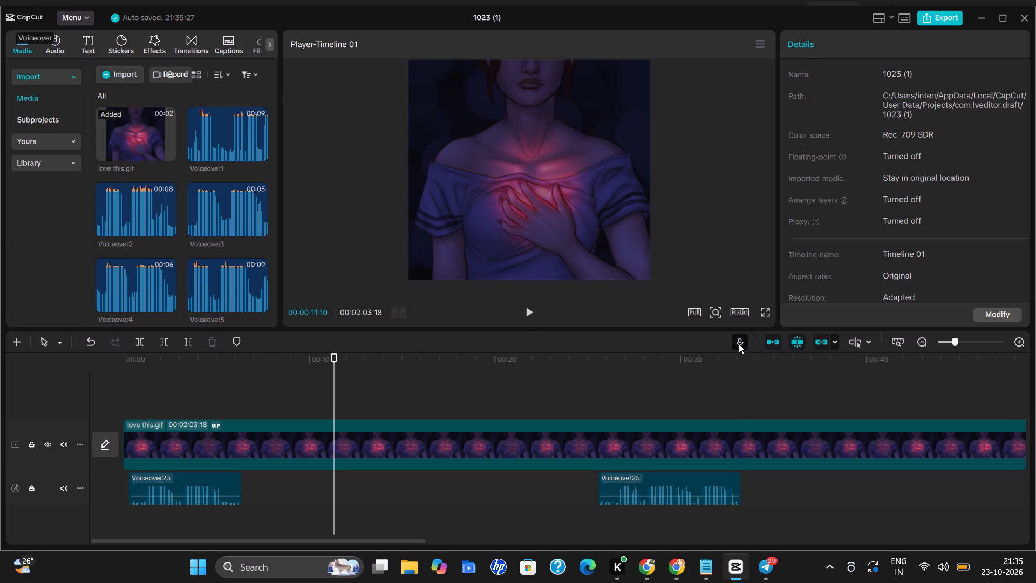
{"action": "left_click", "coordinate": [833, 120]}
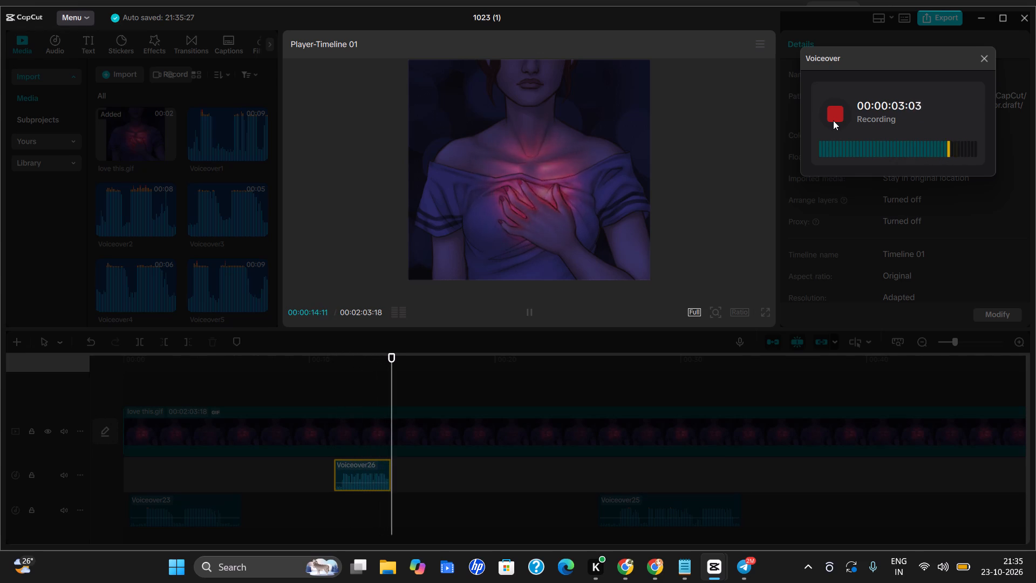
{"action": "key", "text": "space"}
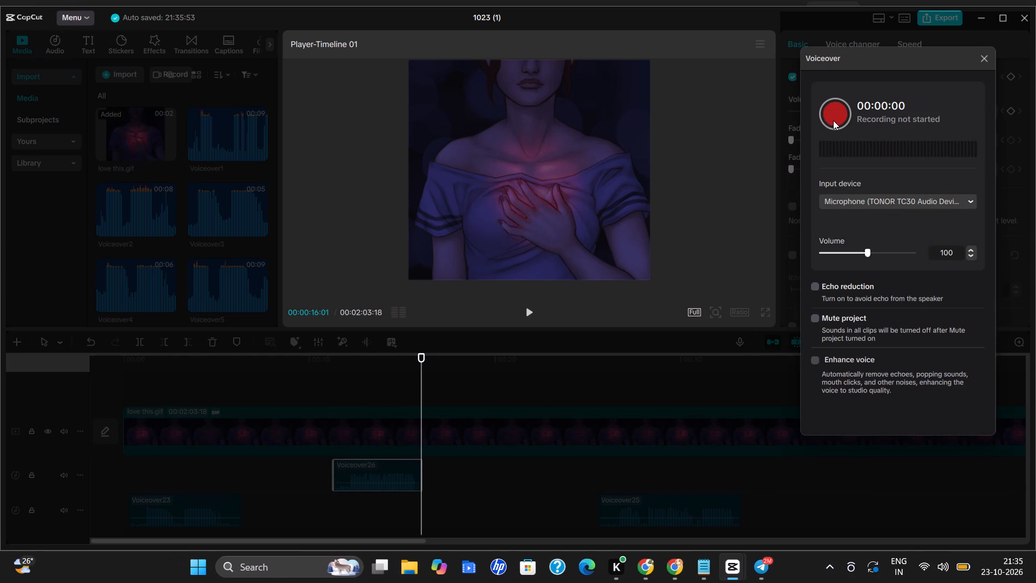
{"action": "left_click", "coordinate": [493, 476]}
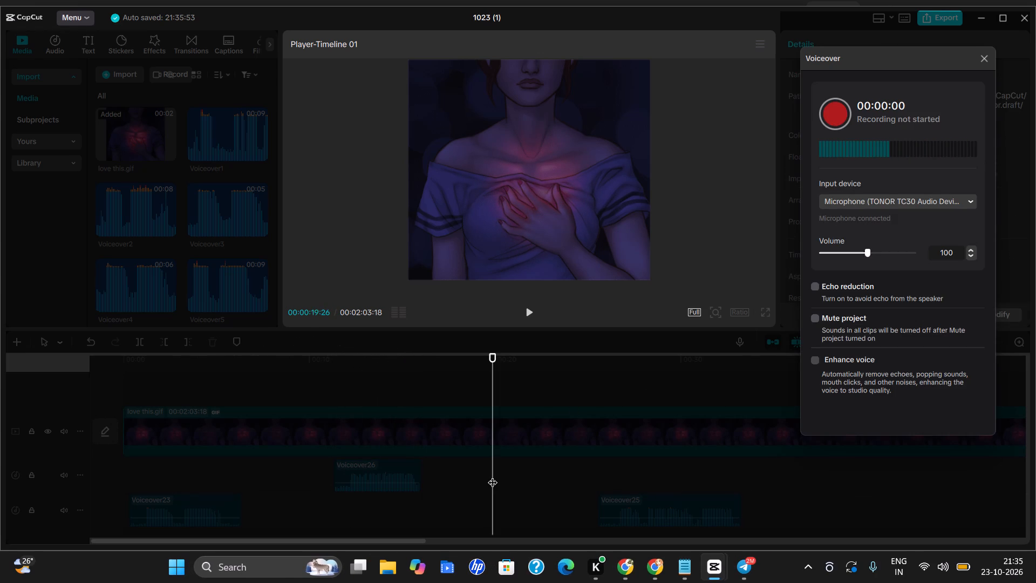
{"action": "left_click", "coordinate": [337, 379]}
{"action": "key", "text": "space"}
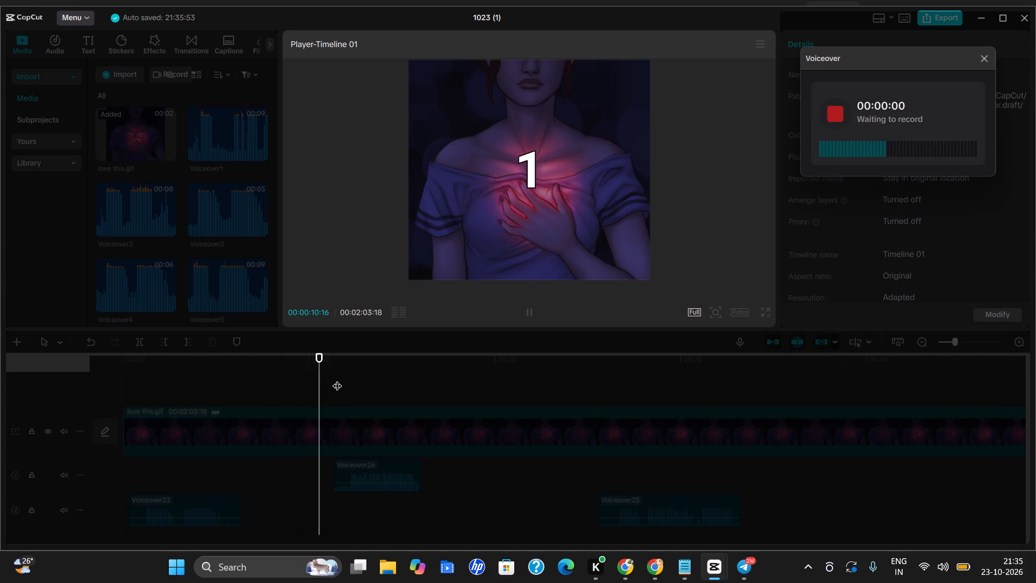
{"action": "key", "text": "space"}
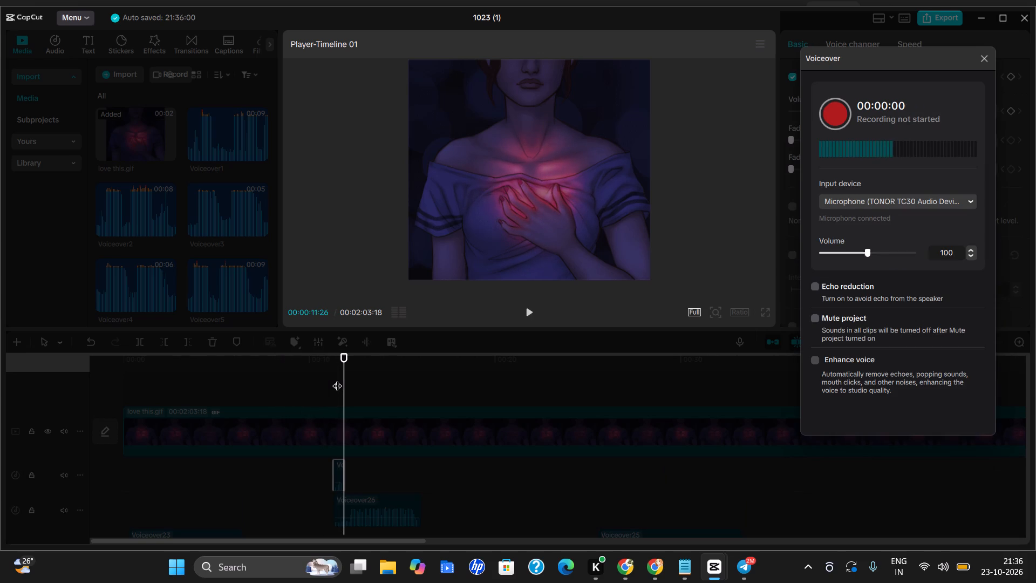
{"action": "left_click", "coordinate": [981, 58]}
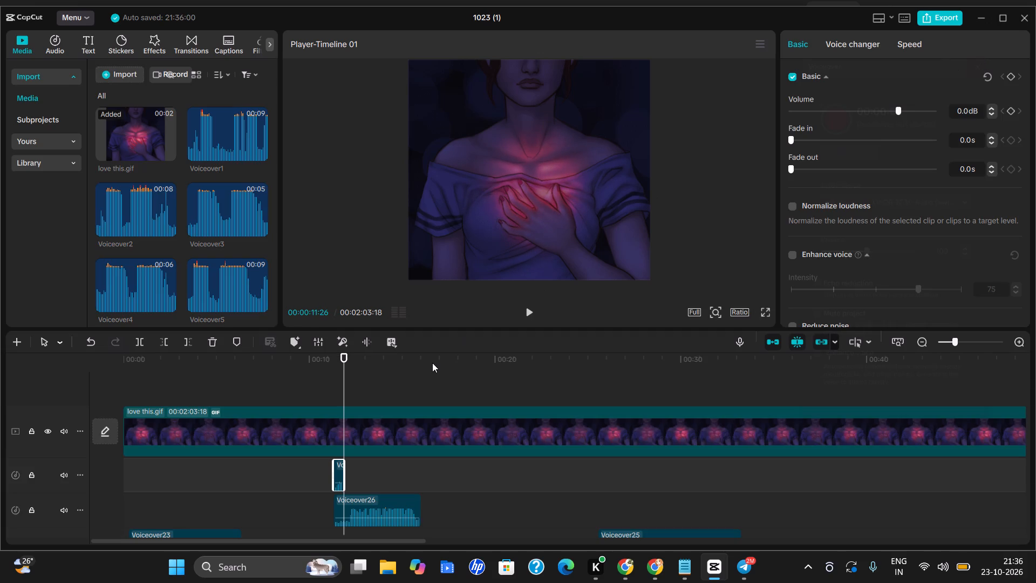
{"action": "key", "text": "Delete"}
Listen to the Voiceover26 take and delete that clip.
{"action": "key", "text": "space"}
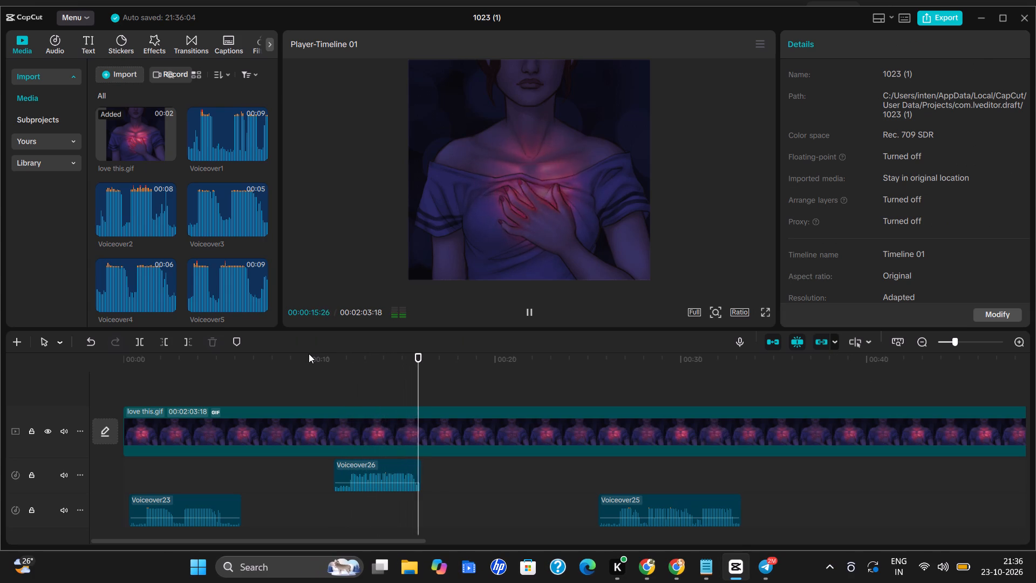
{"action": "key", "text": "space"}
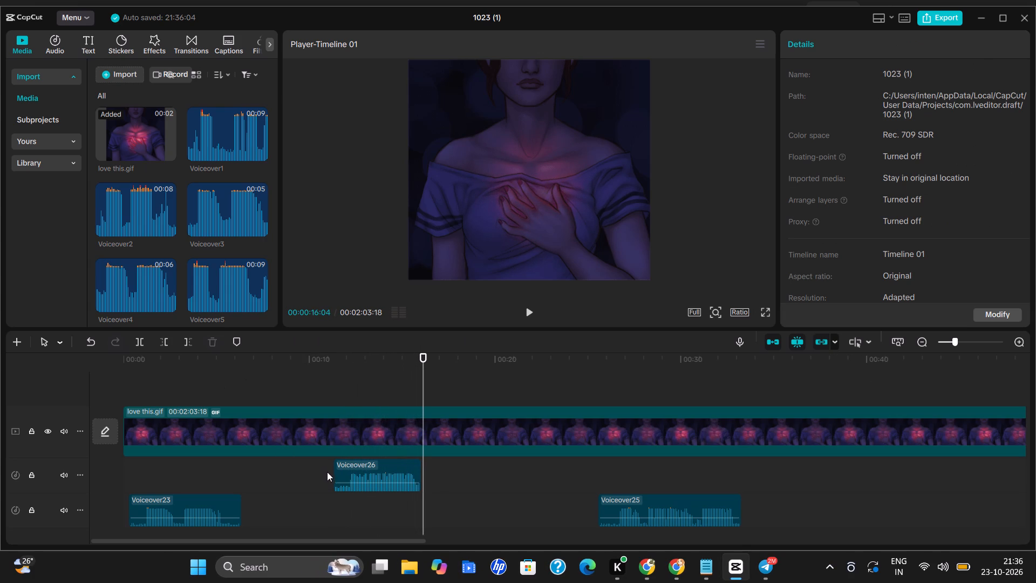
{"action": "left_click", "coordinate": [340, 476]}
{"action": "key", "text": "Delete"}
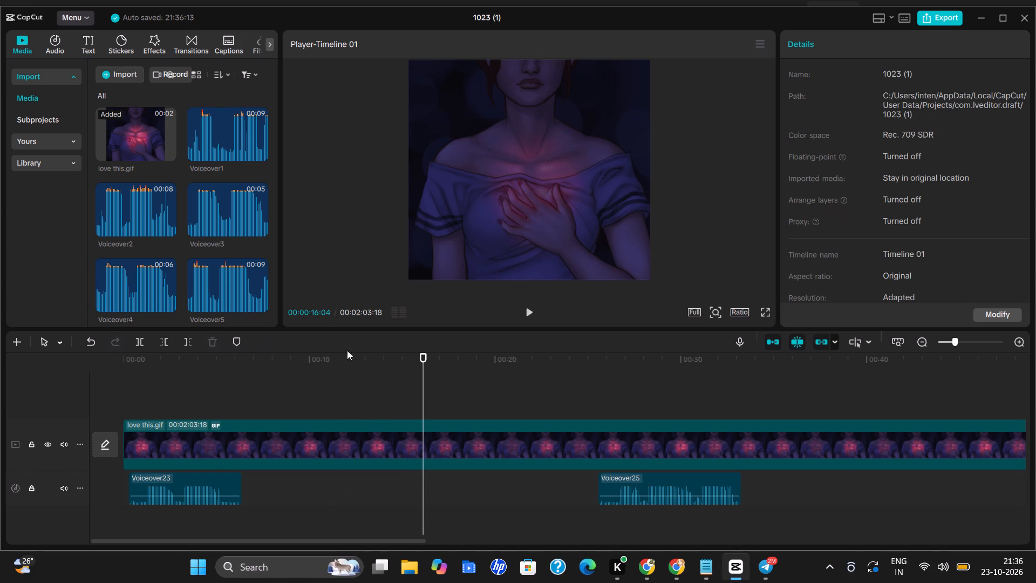
Record a voiceover take of about 5 seconds starting at 00:00:09:09, between Voiceover23 and Voiceover25.
{"action": "left_click", "coordinate": [296, 394]}
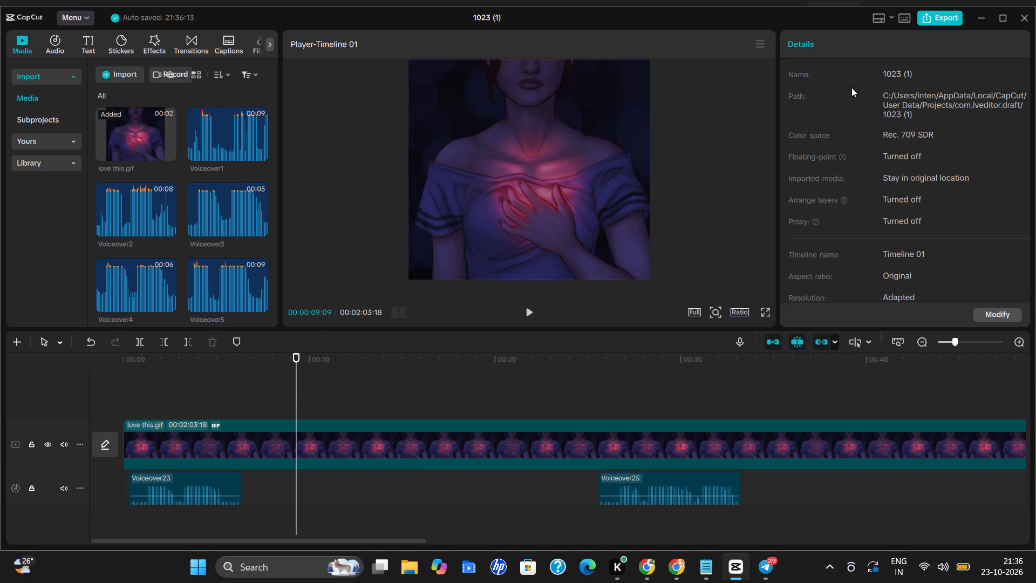
{"action": "left_click", "coordinate": [743, 336]}
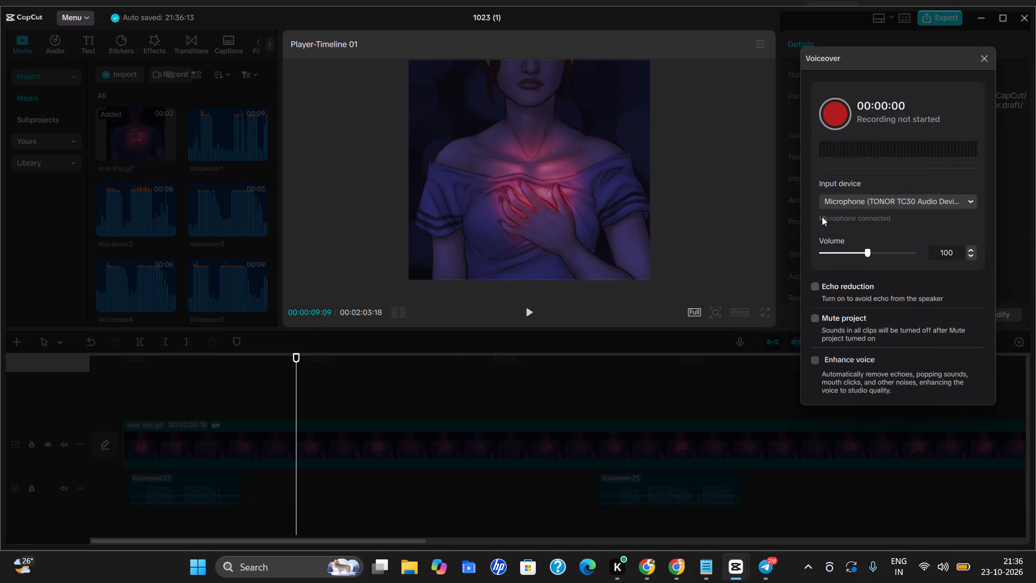
{"action": "left_click", "coordinate": [827, 125]}
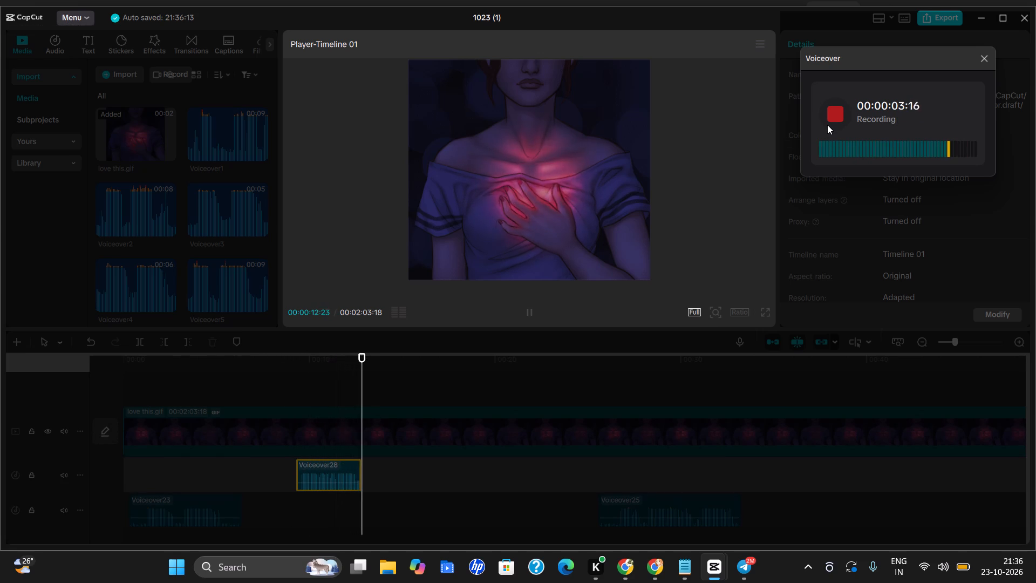
{"action": "key", "text": "space"}
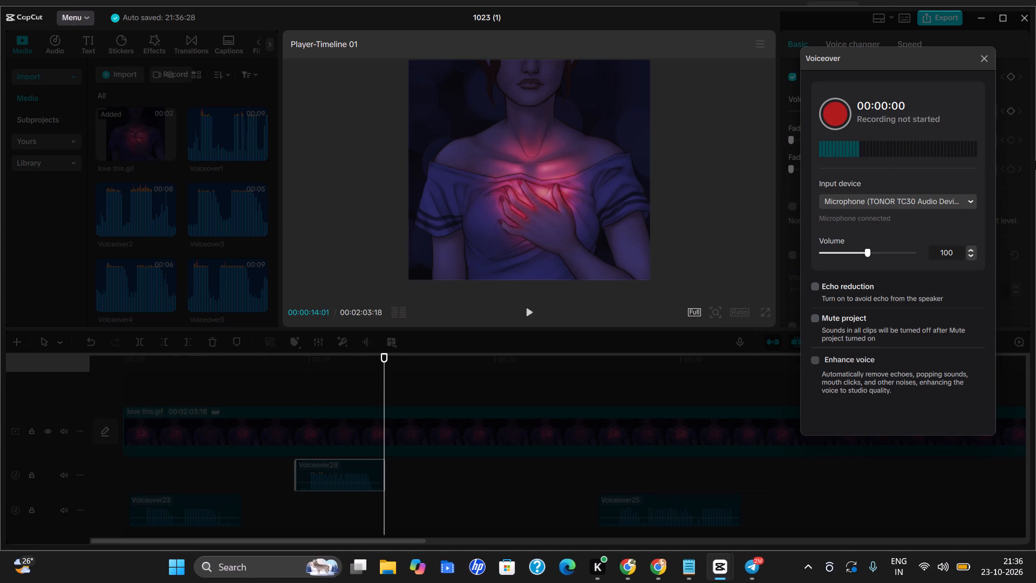
{"action": "left_click", "coordinate": [989, 58]}
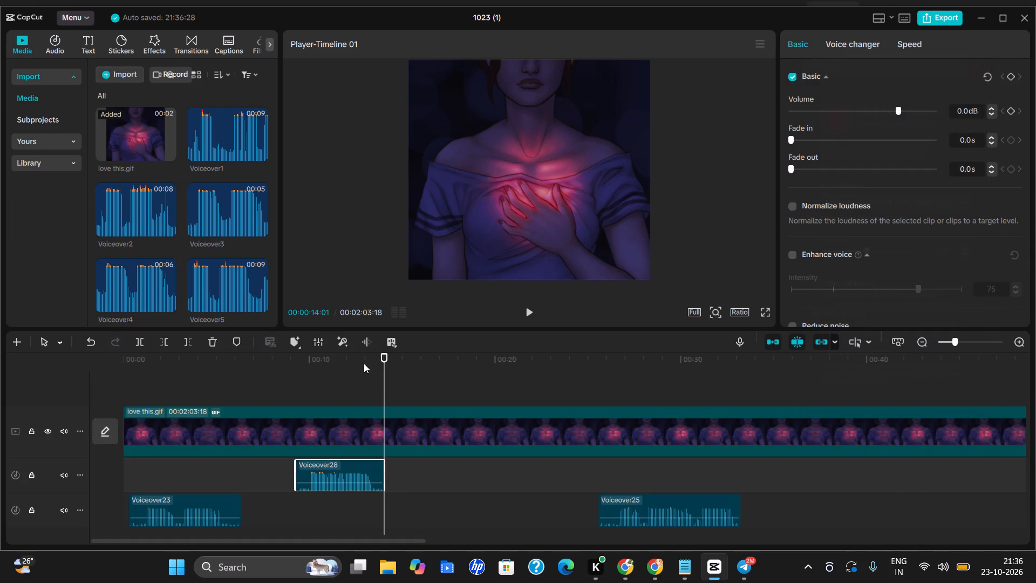
Play back the Voiceover28 and Voiceover25 takes to check them.
{"action": "left_click", "coordinate": [287, 397]}
{"action": "key", "text": "space"}
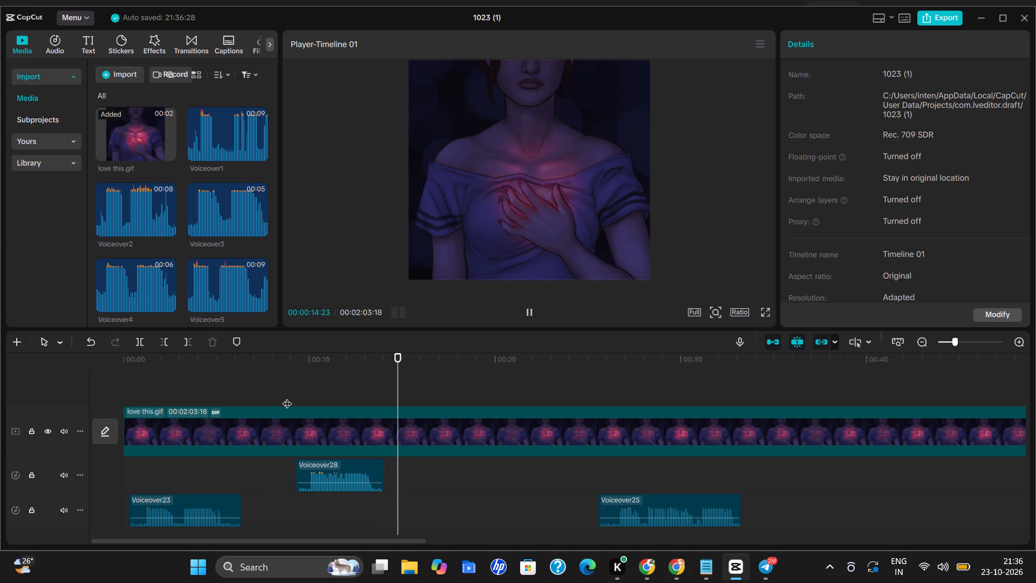
{"action": "left_click", "coordinate": [588, 382]}
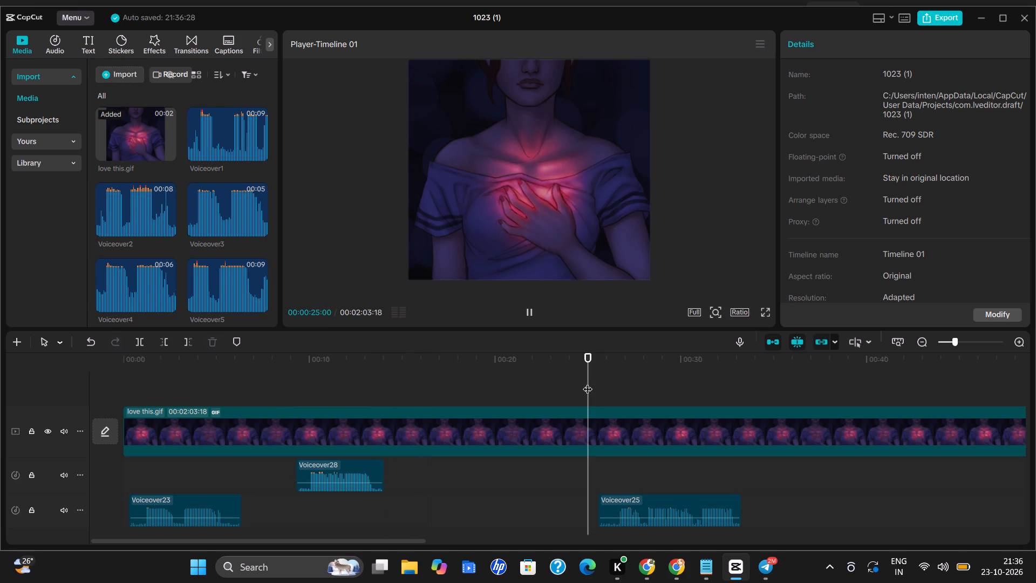
{"action": "key", "text": "space"}
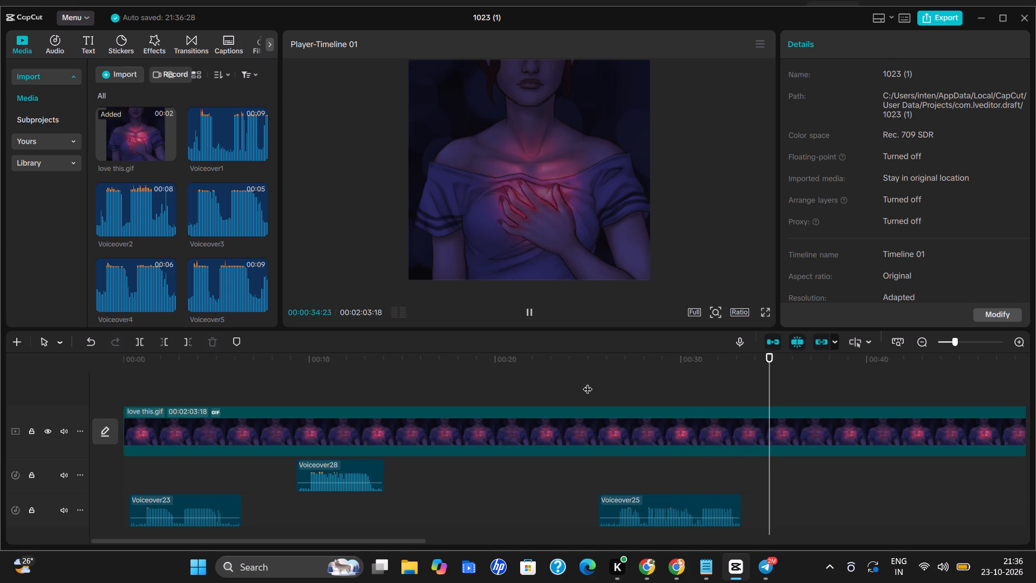
{"action": "key", "text": "space"}
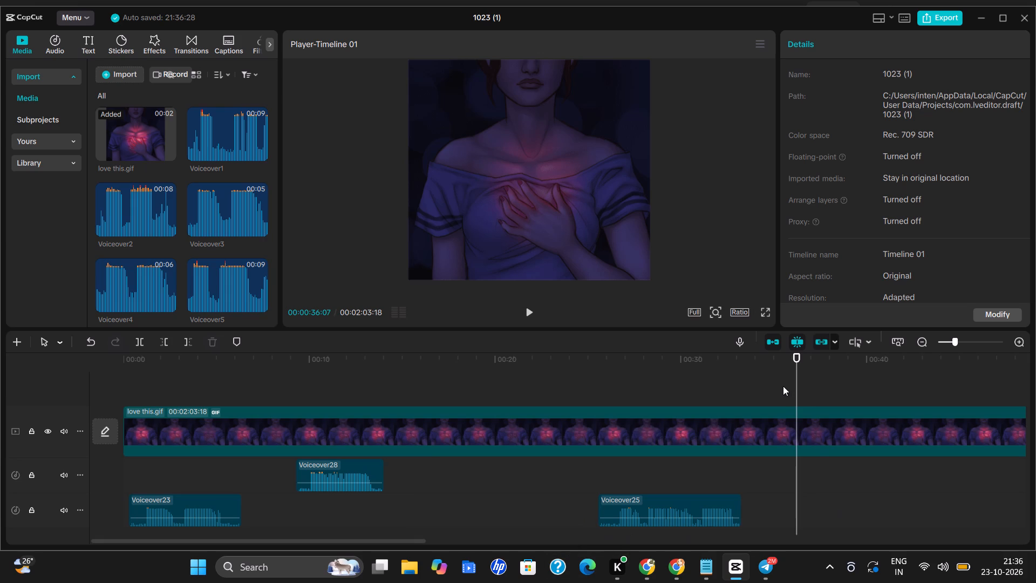
Record a voiceover take of about 8 seconds starting at 00:00:35:03, after the Voiceover25 clip.
{"action": "left_click", "coordinate": [775, 375]}
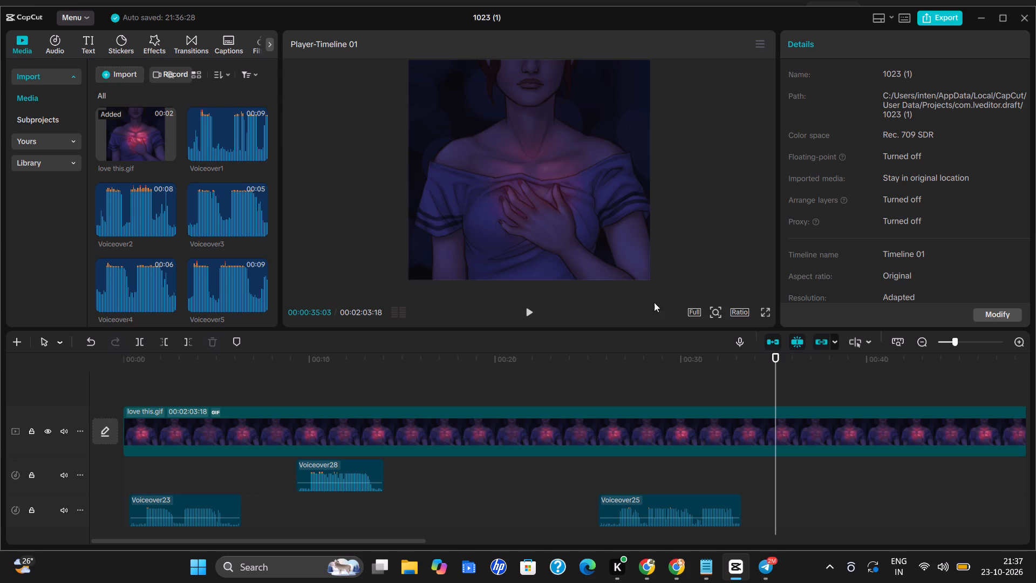
{"action": "left_click", "coordinate": [742, 340]}
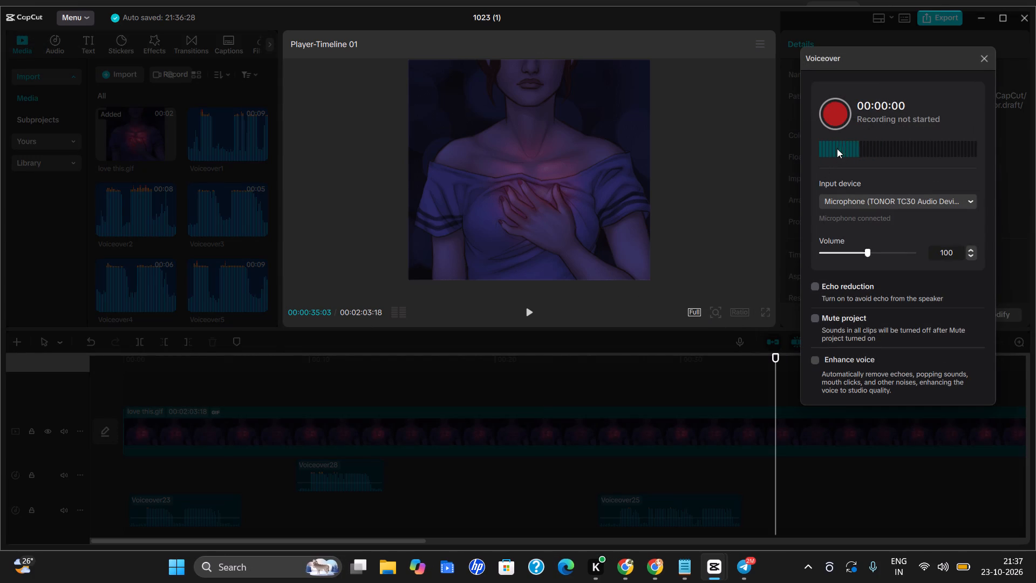
{"action": "left_click", "coordinate": [833, 106]}
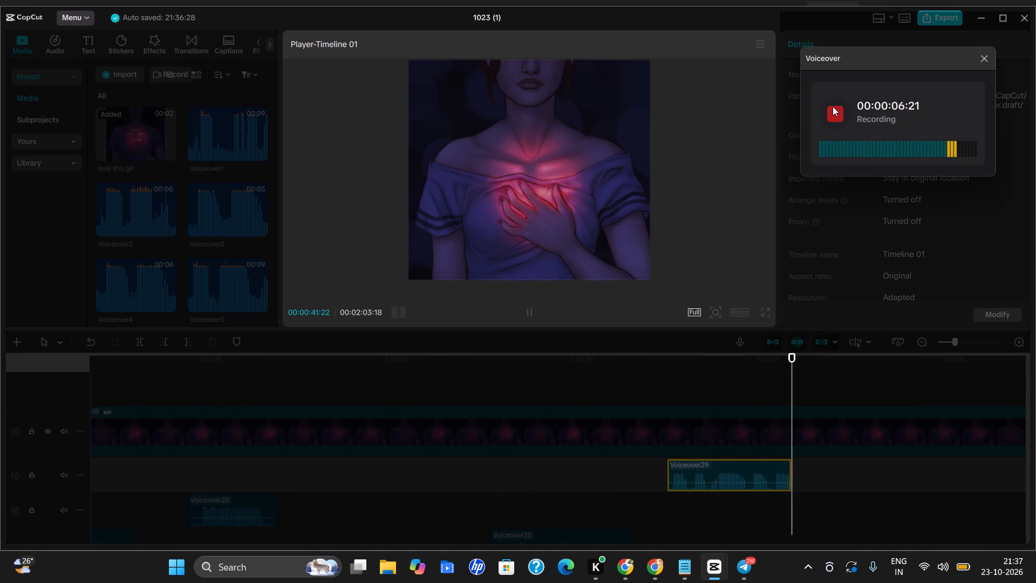
{"action": "left_click", "coordinate": [833, 106]}
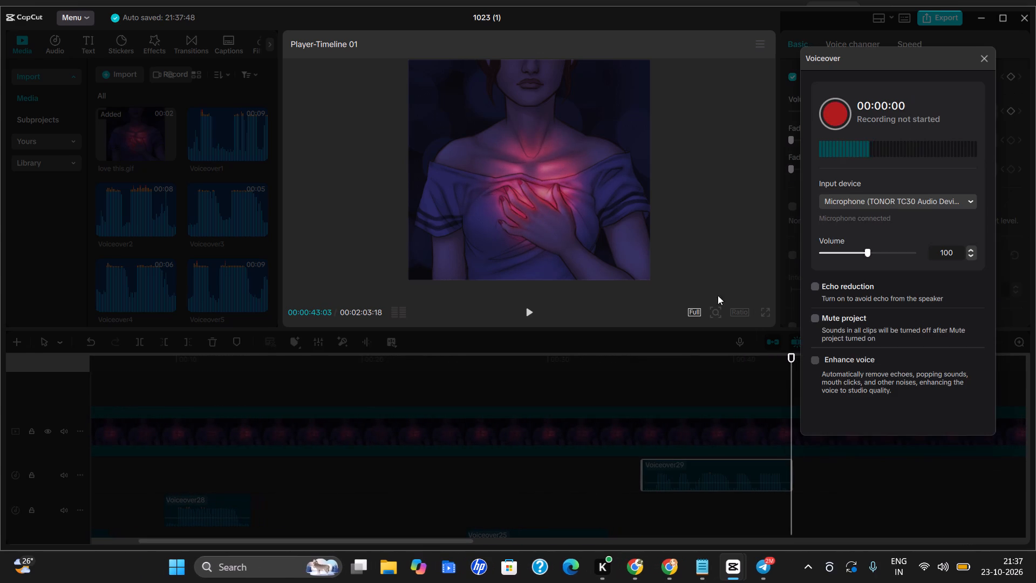
{"action": "left_click", "coordinate": [983, 59]}
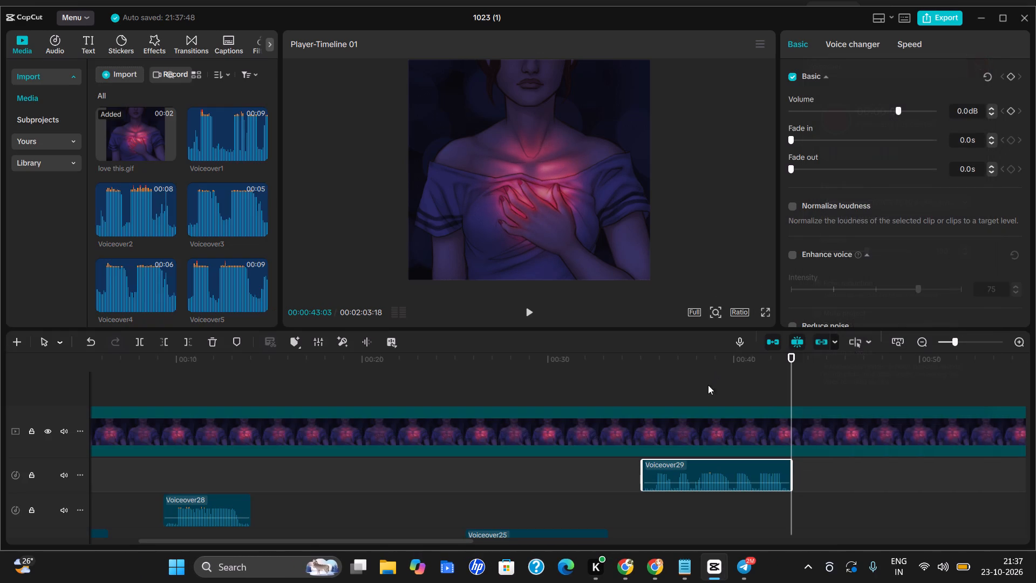
Listen to the Voiceover29 take and delete that clip.
{"action": "left_click", "coordinate": [643, 400]}
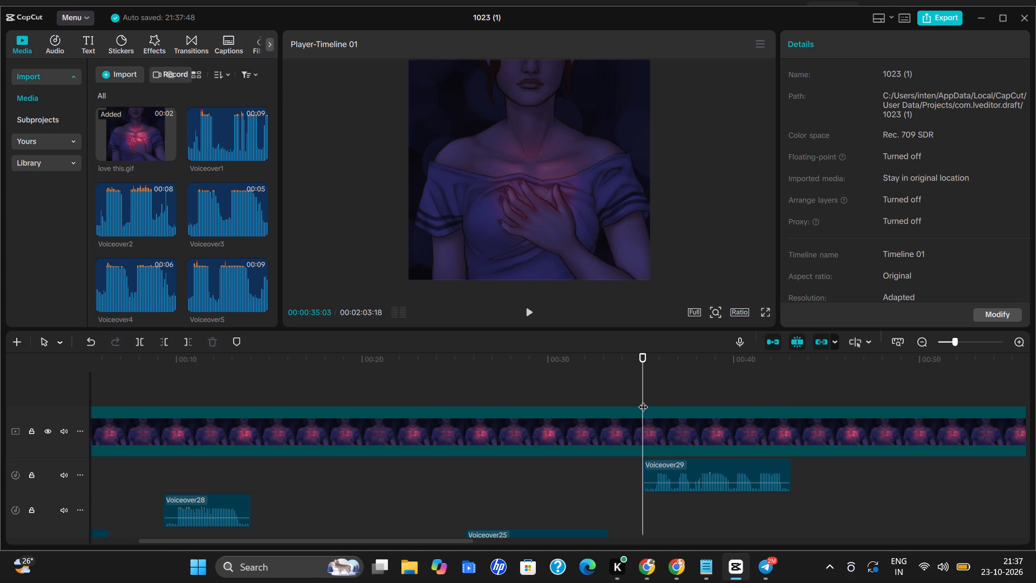
{"action": "left_click", "coordinate": [535, 303]}
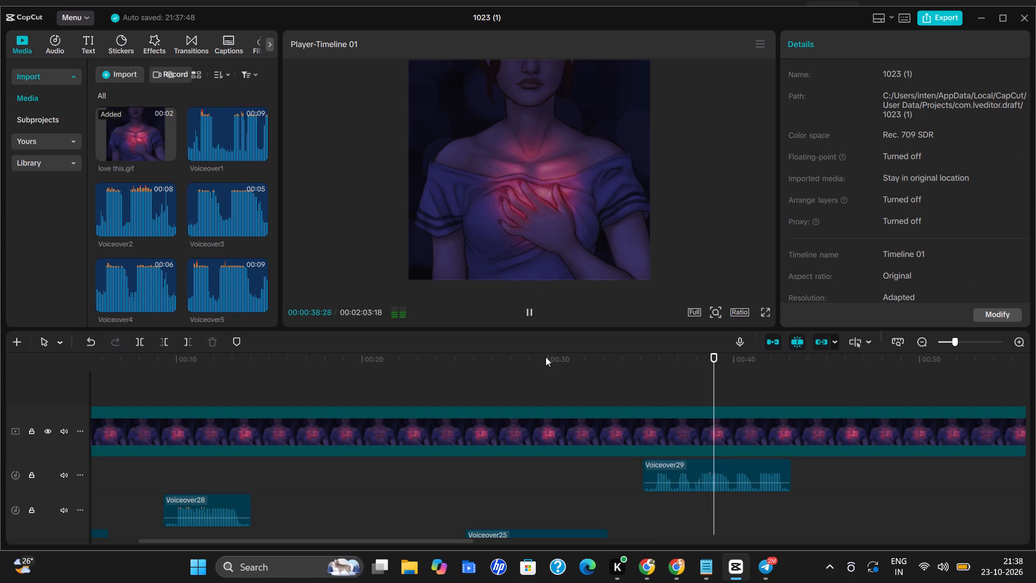
{"action": "left_click", "coordinate": [688, 478]}
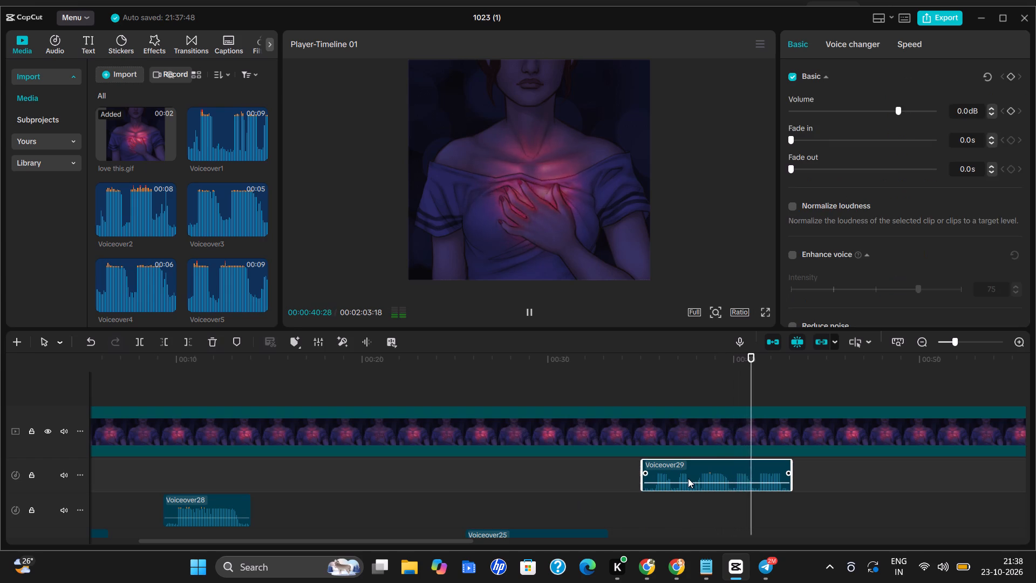
{"action": "key", "text": "Delete"}
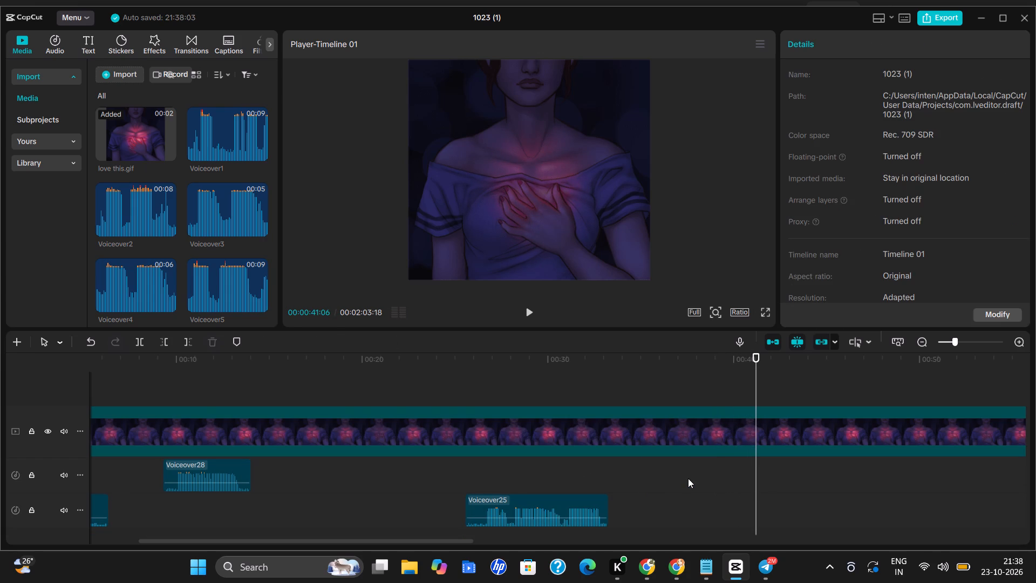
Play back the Voiceover23, Voiceover28 and Voiceover25 takes to check the sequence so far.
{"action": "left_click", "coordinate": [160, 541]}
{"action": "left_click_drag", "start_coordinate": [160, 541], "coordinate": [61, 507]}
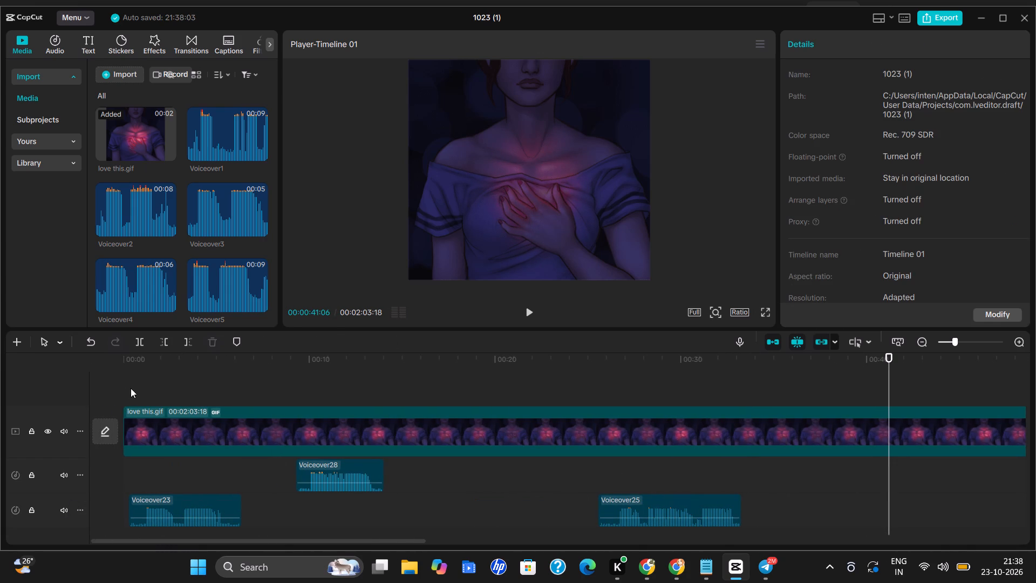
{"action": "left_click", "coordinate": [135, 388]}
{"action": "key", "text": "space"}
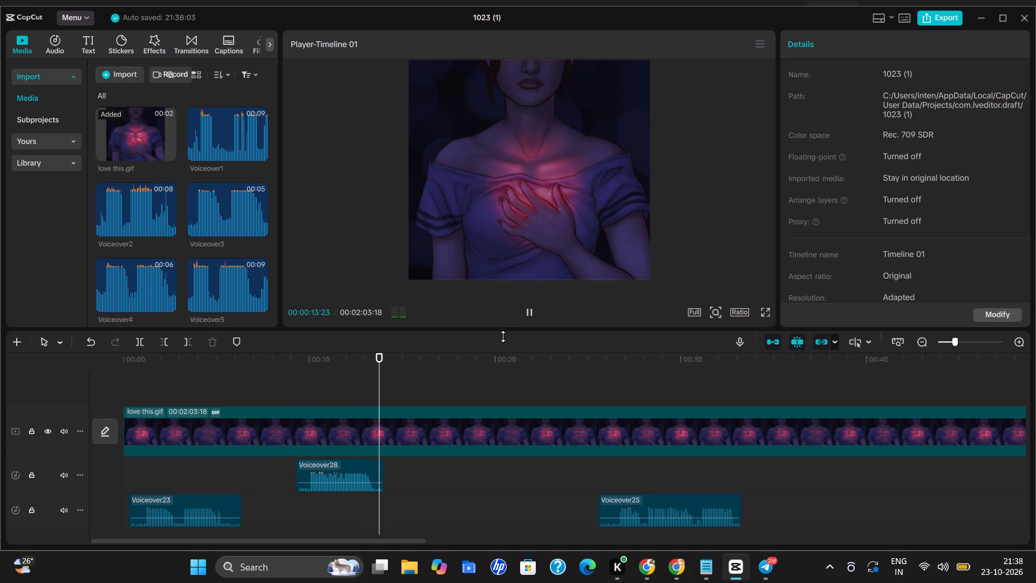
{"action": "left_click", "coordinate": [591, 377]}
{"action": "key", "text": "space"}
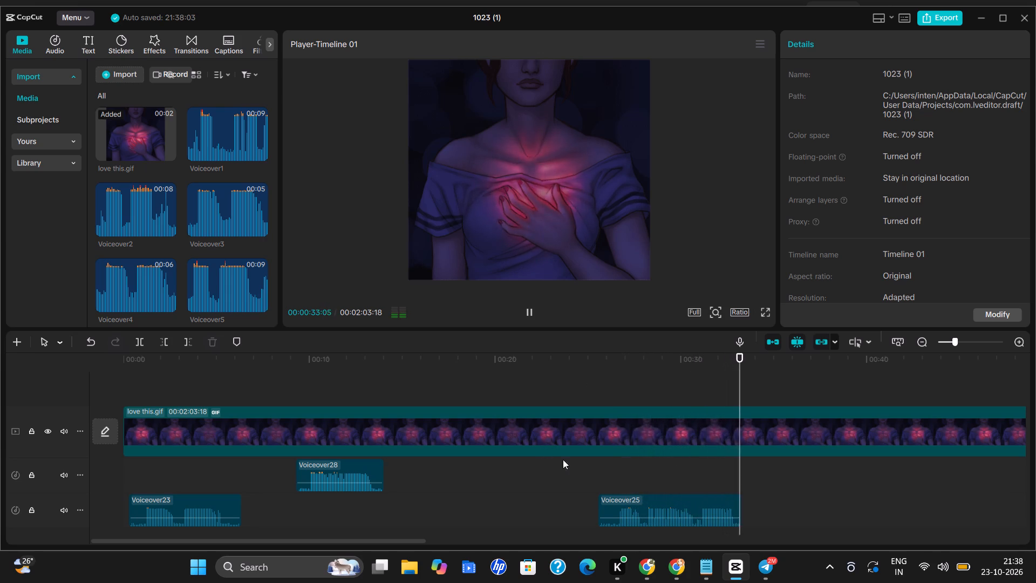
{"action": "left_click", "coordinate": [534, 309]}
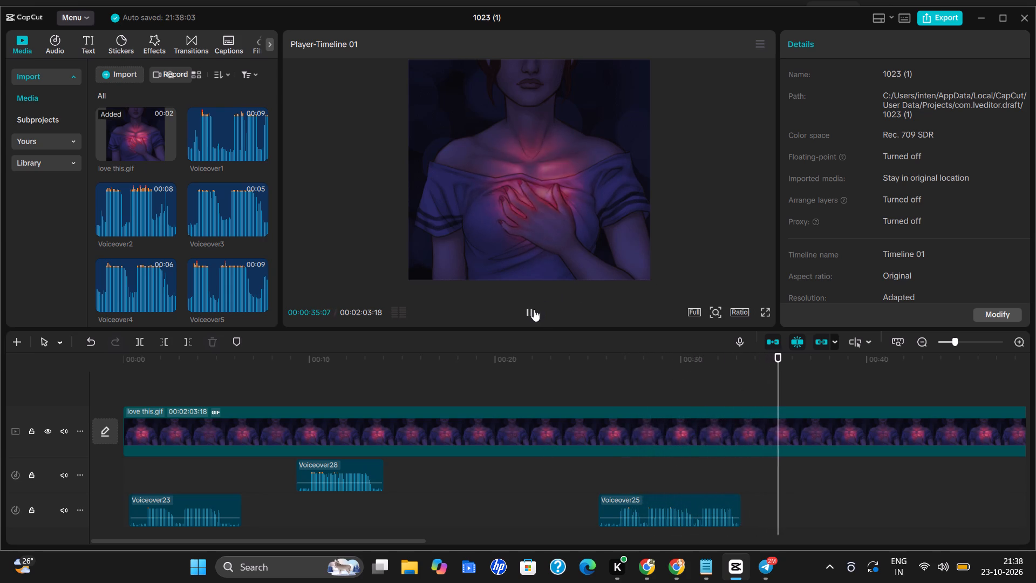
Move the Voiceover25 clip earlier to start at about 16 seconds, after Voiceover28, and play back the Voiceover23 take.
{"action": "left_click_drag", "start_coordinate": [659, 499], "coordinate": [576, 503]}
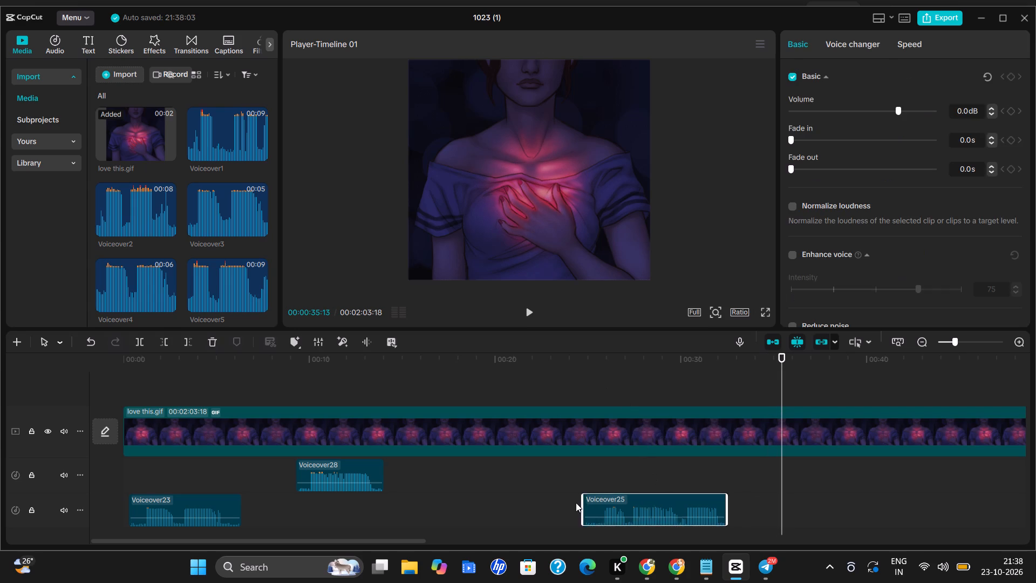
{"action": "left_click_drag", "start_coordinate": [576, 503], "coordinate": [492, 491]}
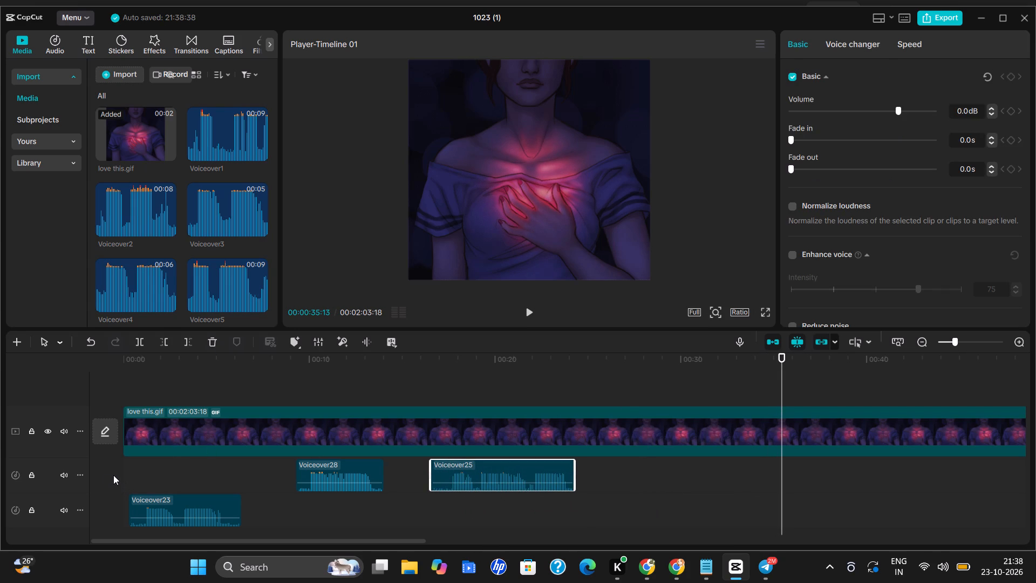
{"action": "left_click", "coordinate": [133, 477]}
{"action": "key", "text": "space"}
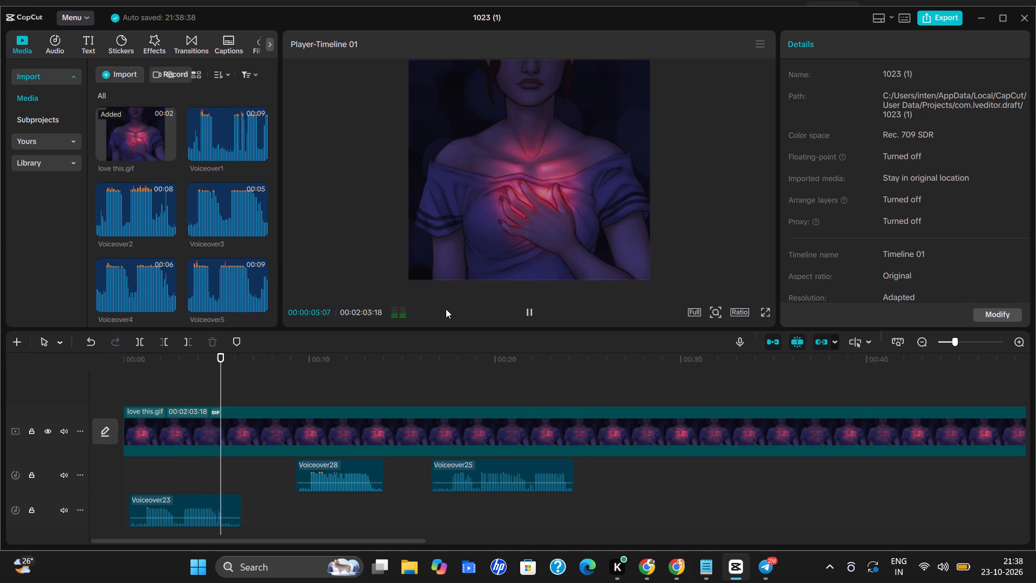
{"action": "left_click", "coordinate": [529, 316]}
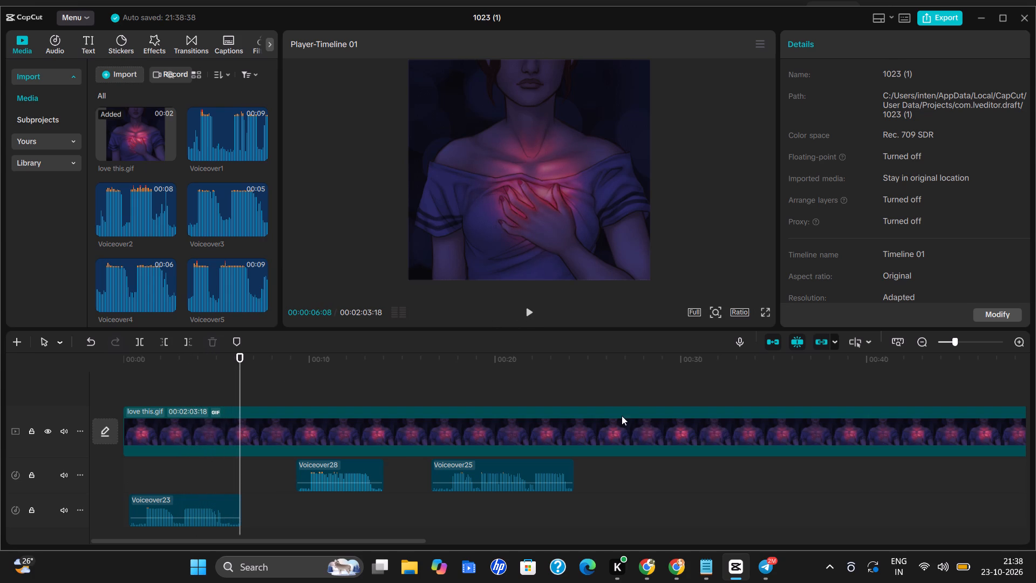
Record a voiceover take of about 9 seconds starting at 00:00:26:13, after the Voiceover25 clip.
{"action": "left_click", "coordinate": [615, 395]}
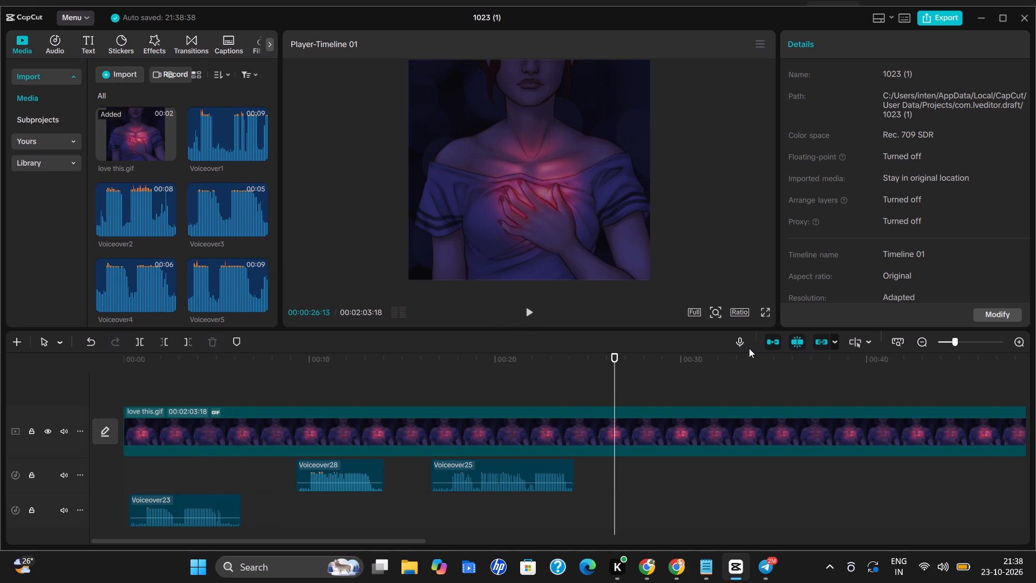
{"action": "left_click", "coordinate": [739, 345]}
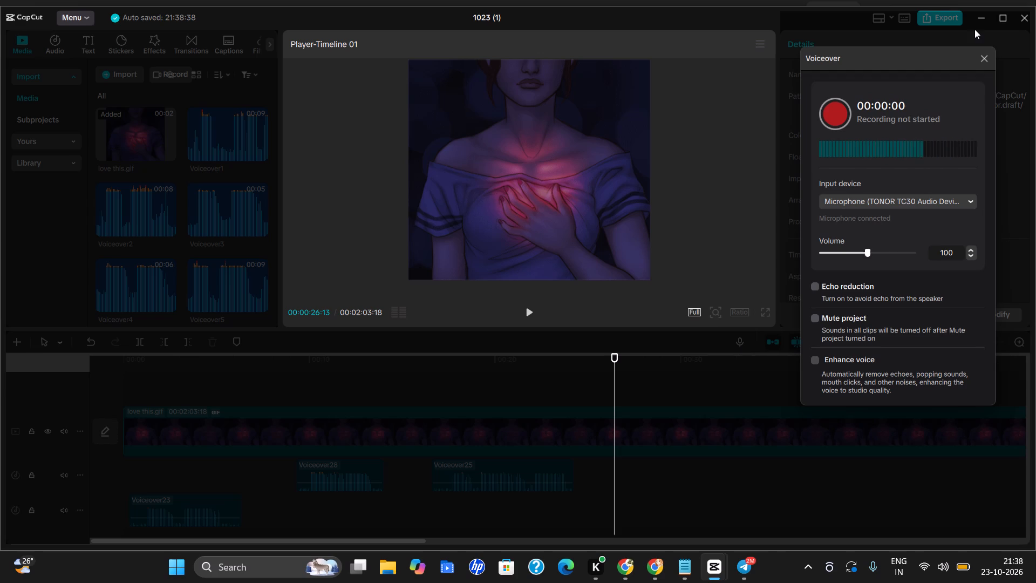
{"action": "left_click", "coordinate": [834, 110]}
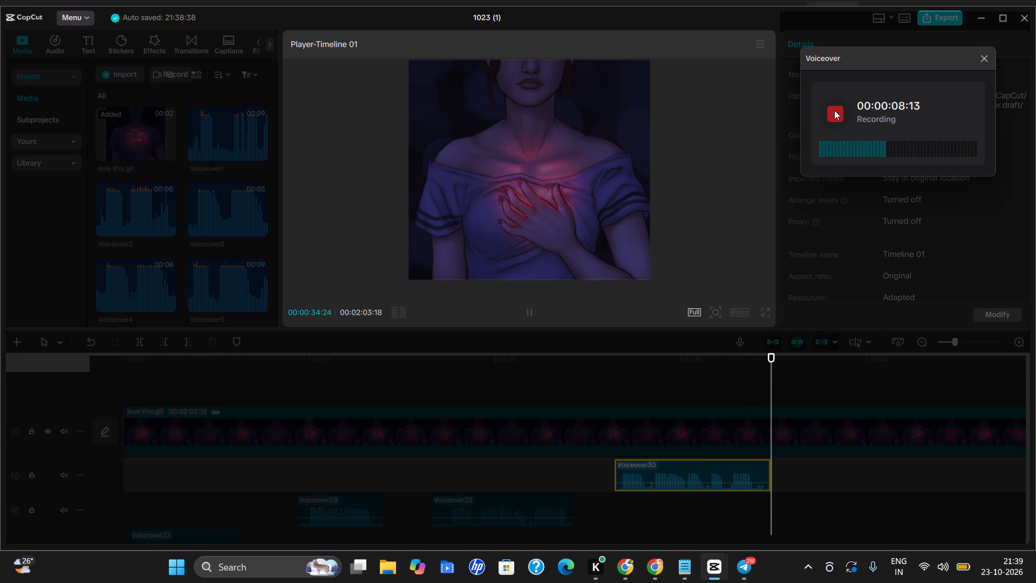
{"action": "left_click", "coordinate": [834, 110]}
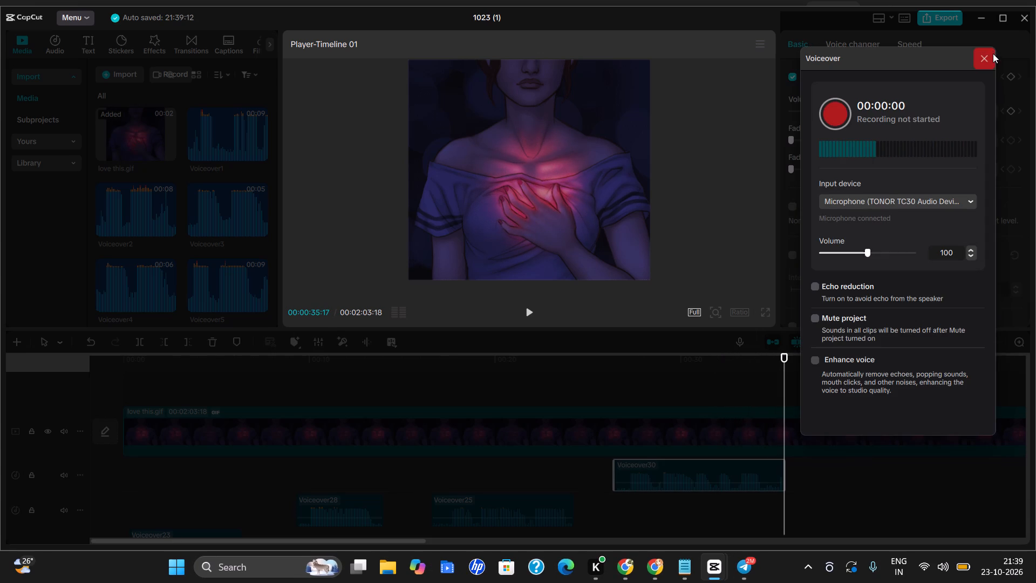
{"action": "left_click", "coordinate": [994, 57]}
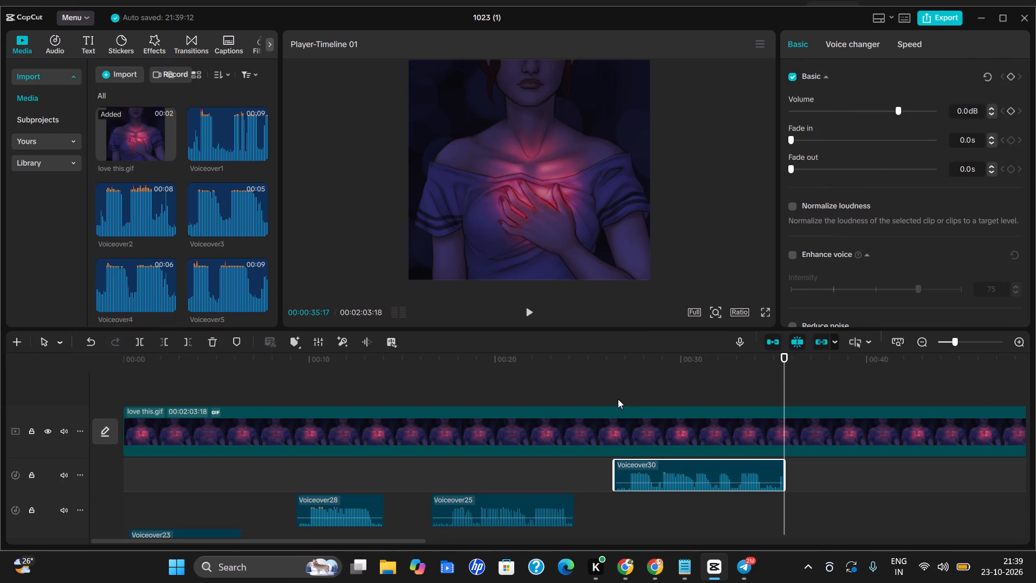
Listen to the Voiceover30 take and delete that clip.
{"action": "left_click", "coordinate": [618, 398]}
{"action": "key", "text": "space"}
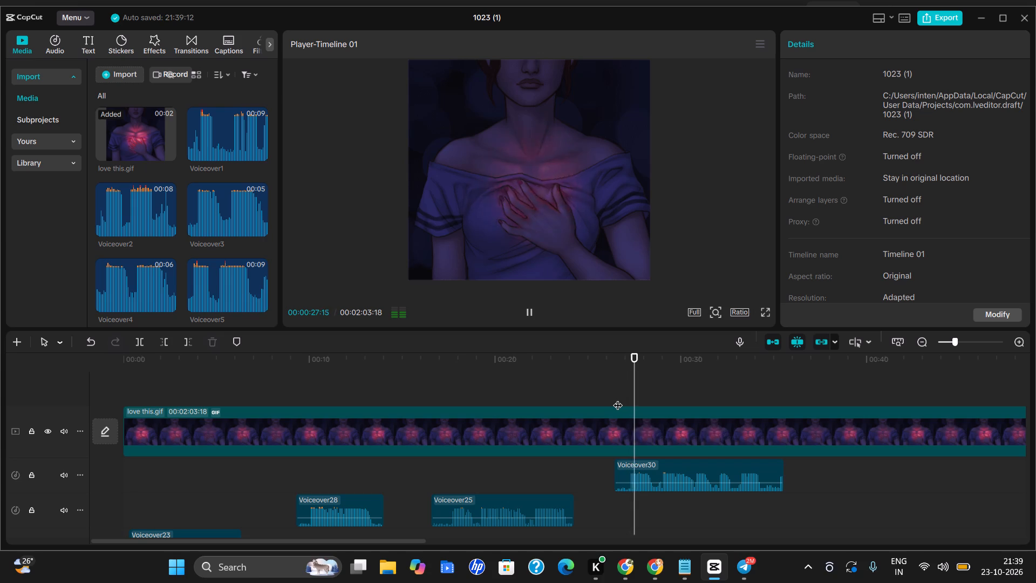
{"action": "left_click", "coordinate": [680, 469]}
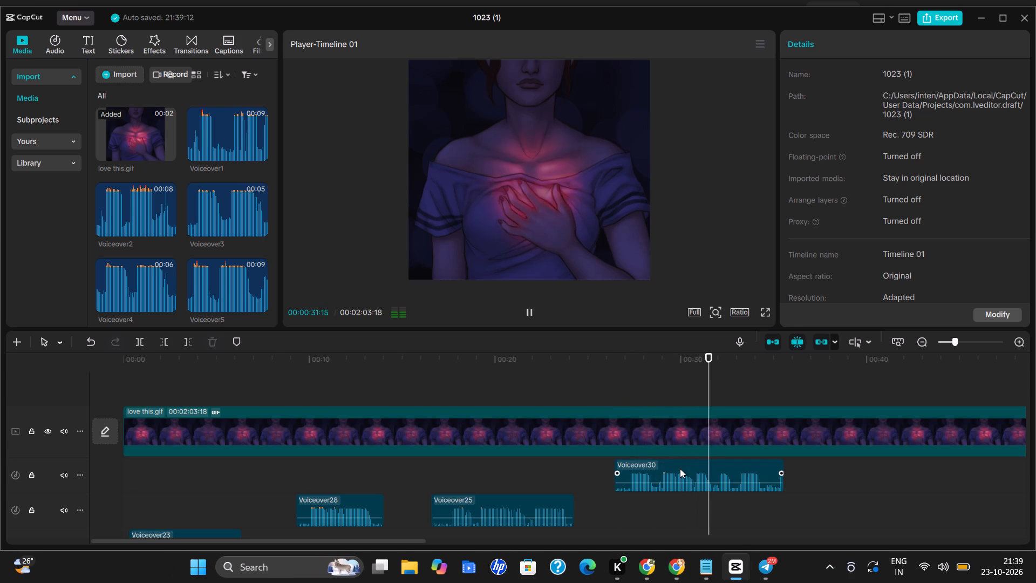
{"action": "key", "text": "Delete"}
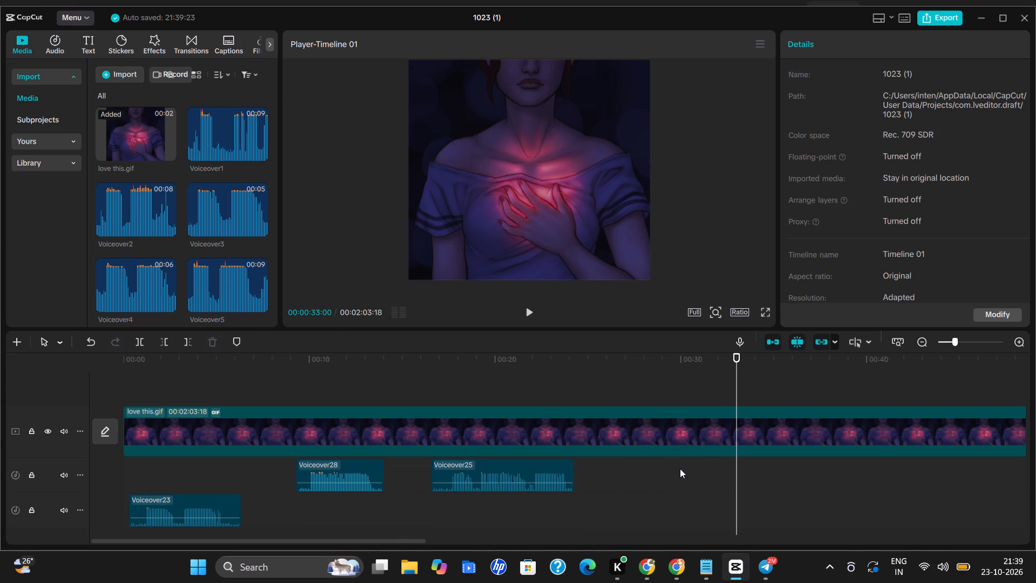
Record a voiceover take of about 8.5 seconds starting at 00:00:25:13, after the Voiceover25 clip, and play it back.
{"action": "left_click", "coordinate": [596, 386]}
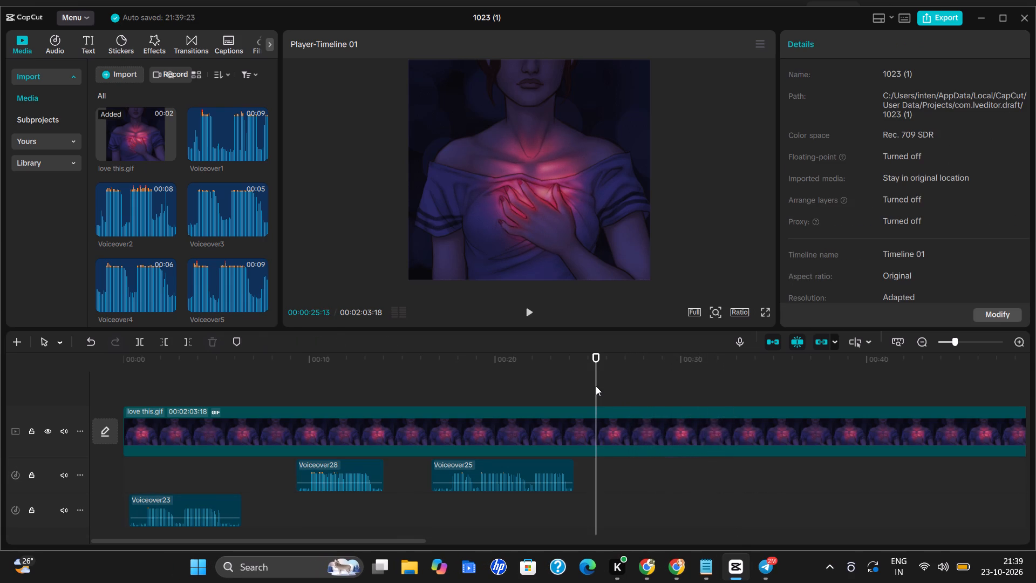
{"action": "left_click", "coordinate": [742, 341]}
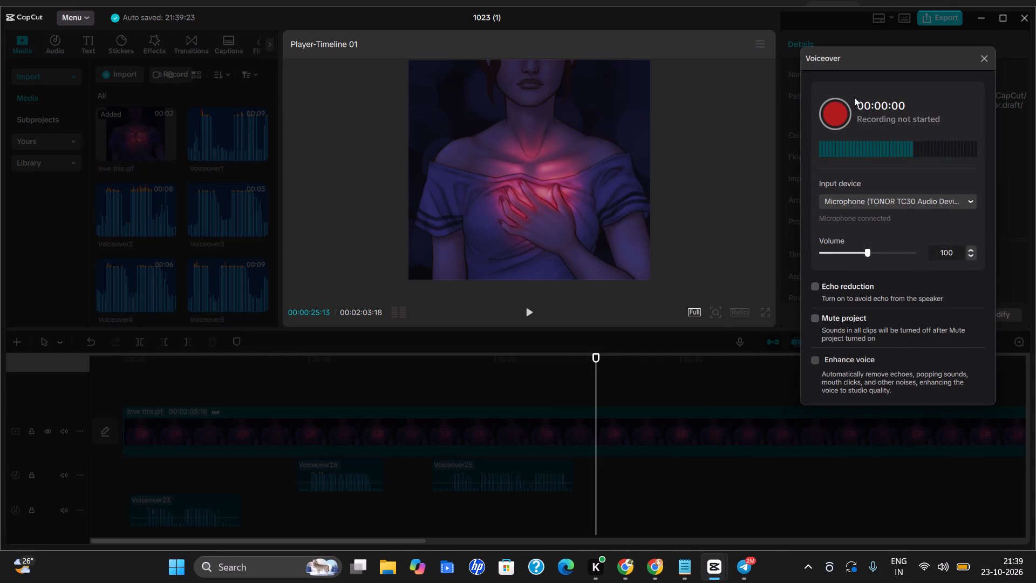
{"action": "left_click", "coordinate": [835, 117]}
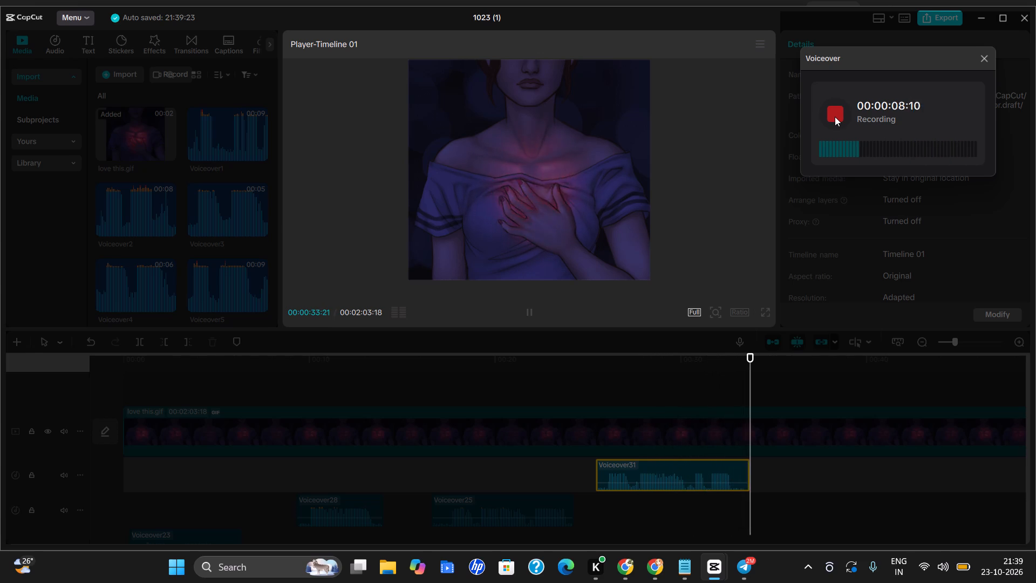
{"action": "key", "text": "space"}
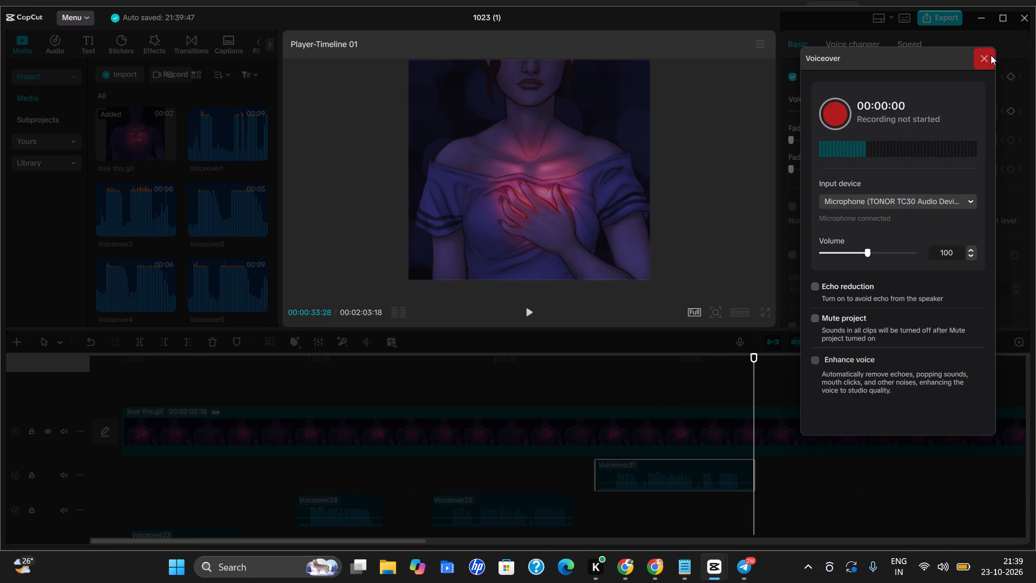
{"action": "left_click", "coordinate": [990, 56]}
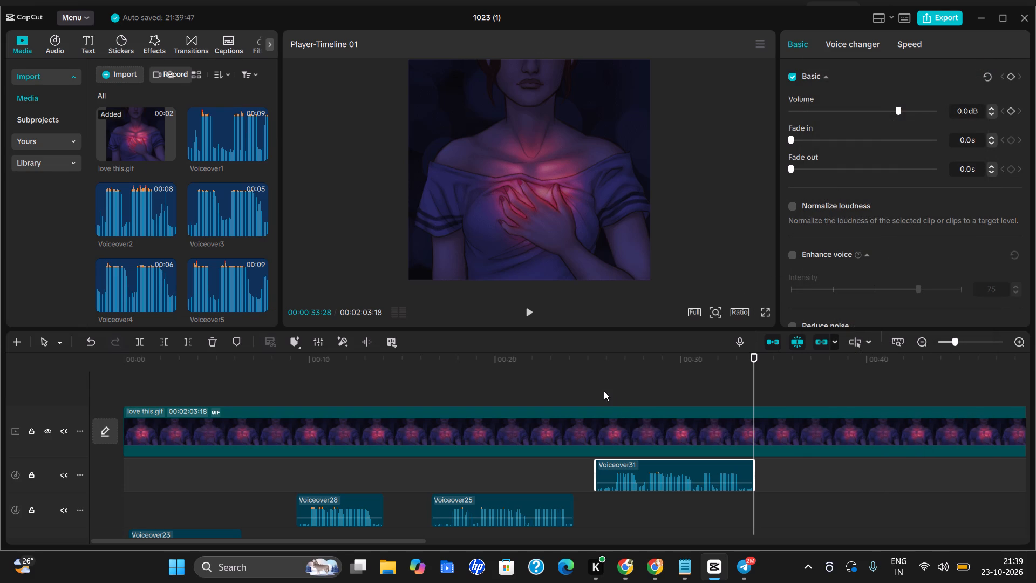
{"action": "left_click", "coordinate": [599, 392]}
{"action": "key", "text": "space"}
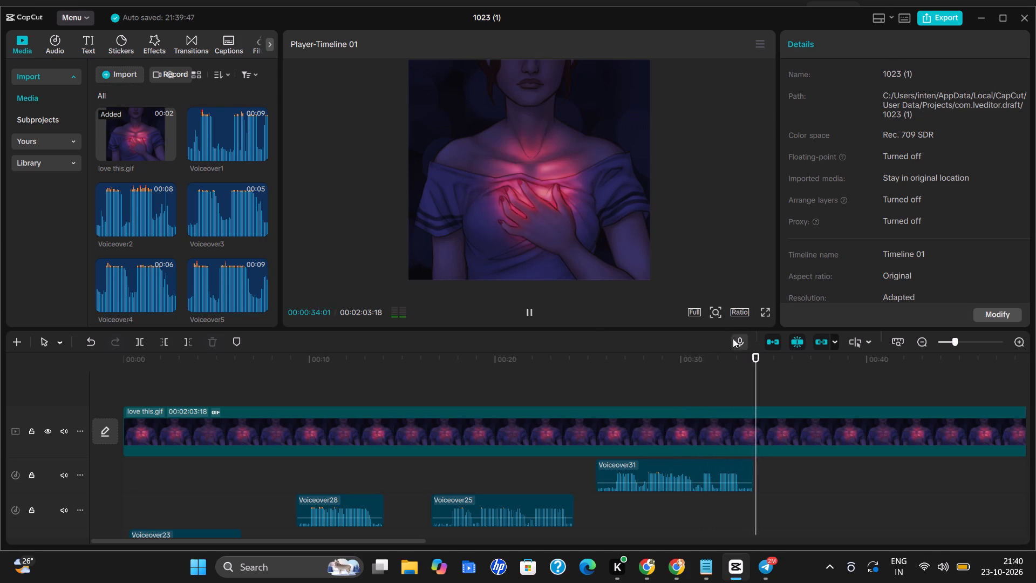
{"action": "left_click", "coordinate": [528, 311]}
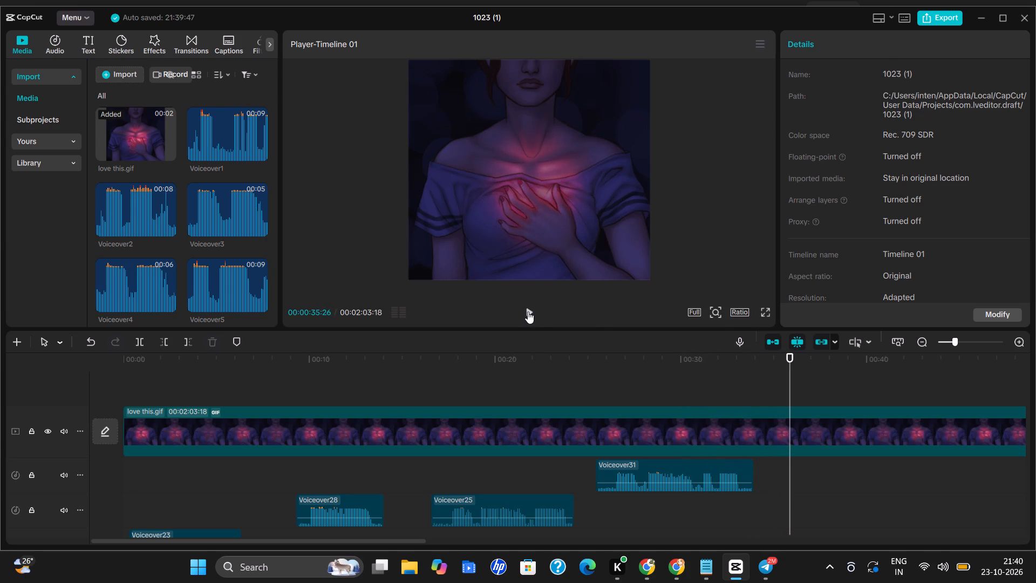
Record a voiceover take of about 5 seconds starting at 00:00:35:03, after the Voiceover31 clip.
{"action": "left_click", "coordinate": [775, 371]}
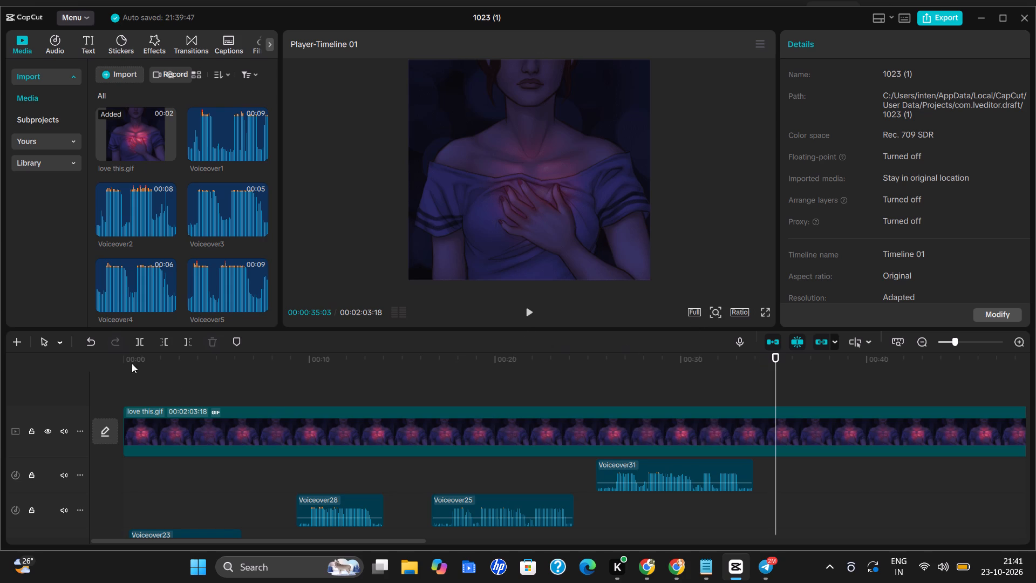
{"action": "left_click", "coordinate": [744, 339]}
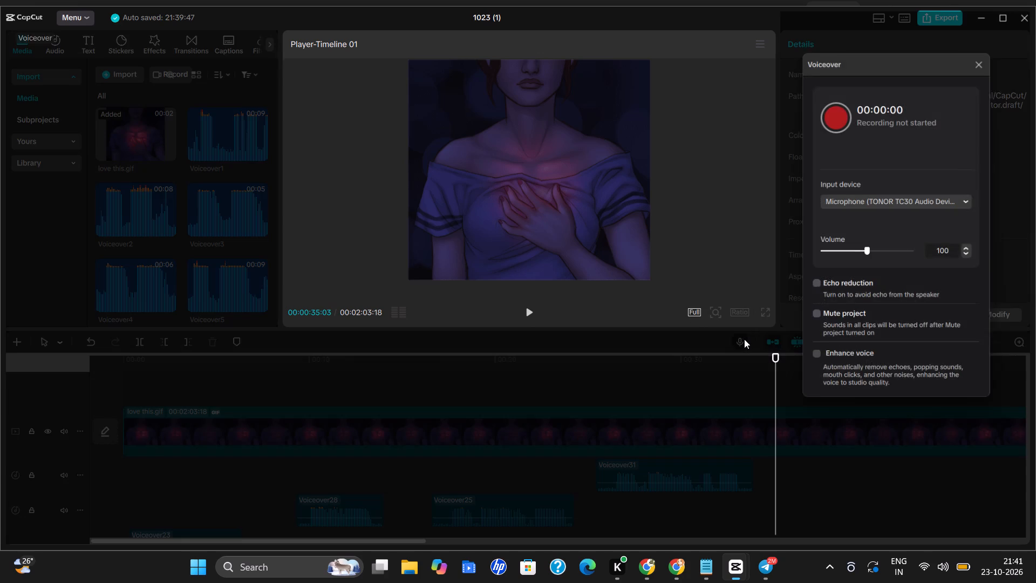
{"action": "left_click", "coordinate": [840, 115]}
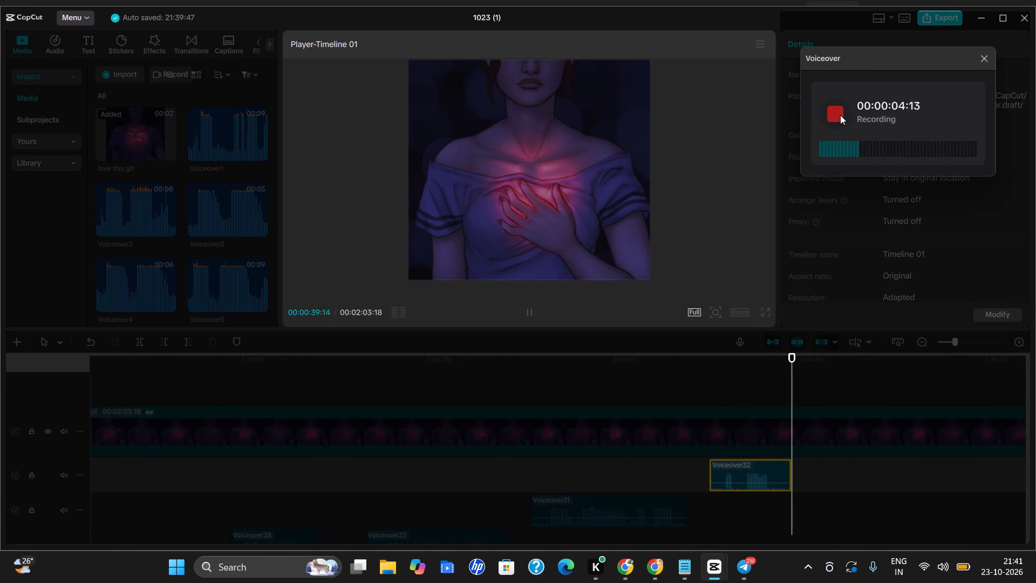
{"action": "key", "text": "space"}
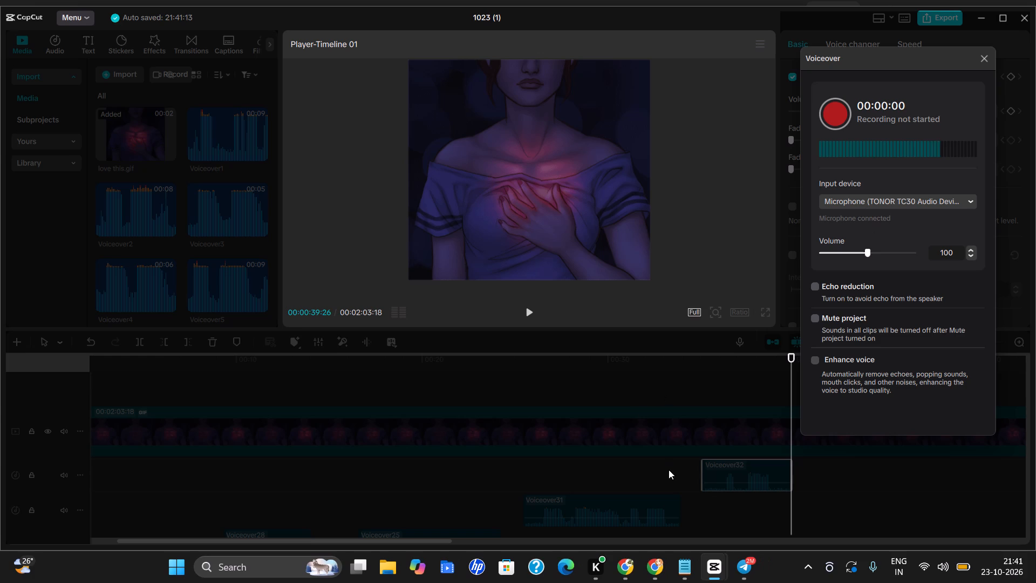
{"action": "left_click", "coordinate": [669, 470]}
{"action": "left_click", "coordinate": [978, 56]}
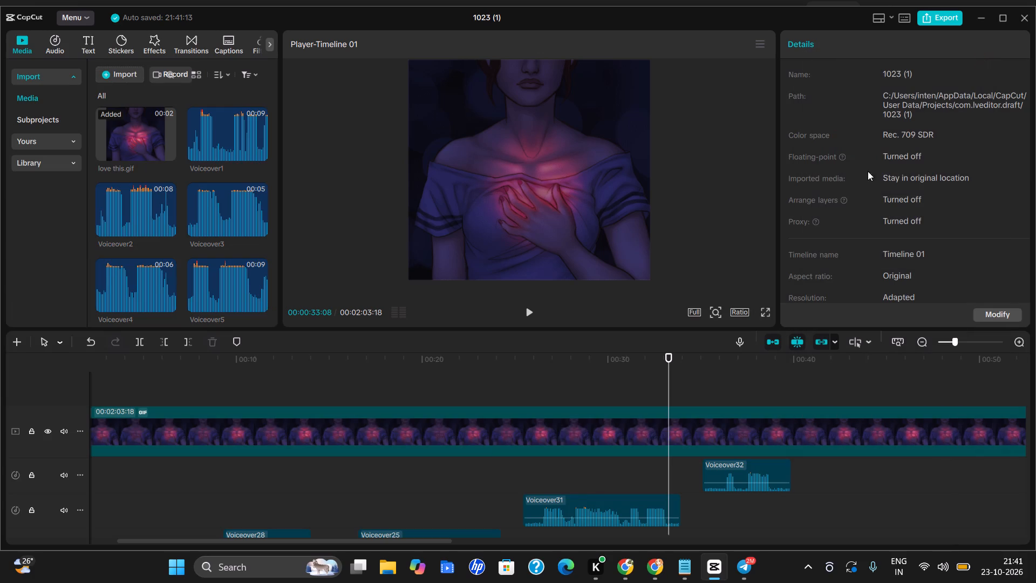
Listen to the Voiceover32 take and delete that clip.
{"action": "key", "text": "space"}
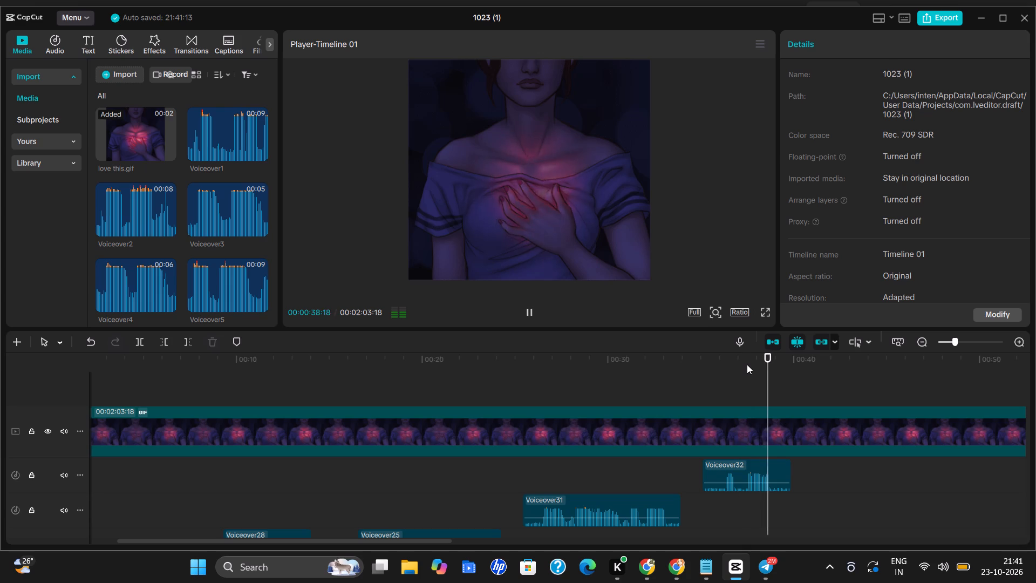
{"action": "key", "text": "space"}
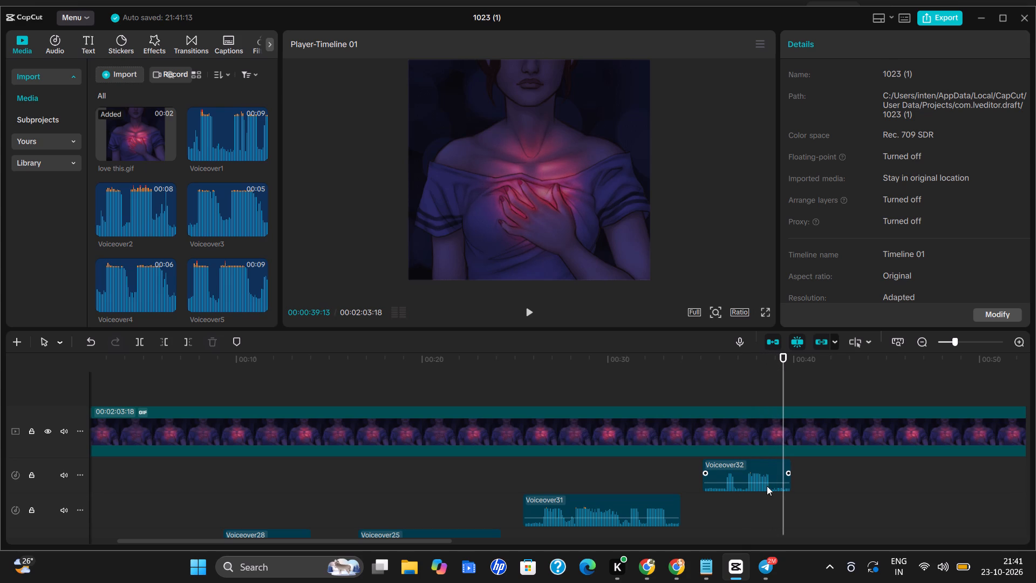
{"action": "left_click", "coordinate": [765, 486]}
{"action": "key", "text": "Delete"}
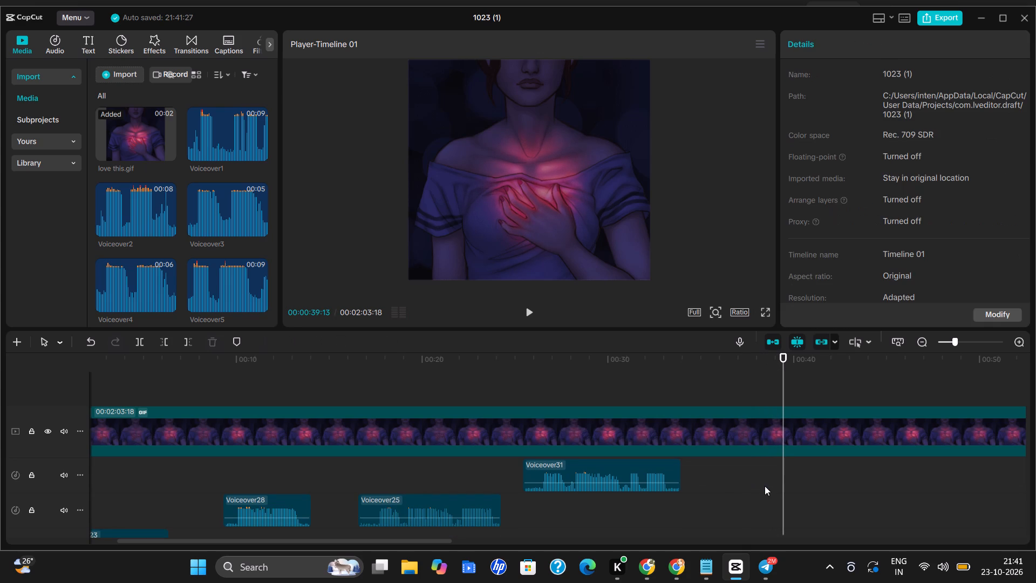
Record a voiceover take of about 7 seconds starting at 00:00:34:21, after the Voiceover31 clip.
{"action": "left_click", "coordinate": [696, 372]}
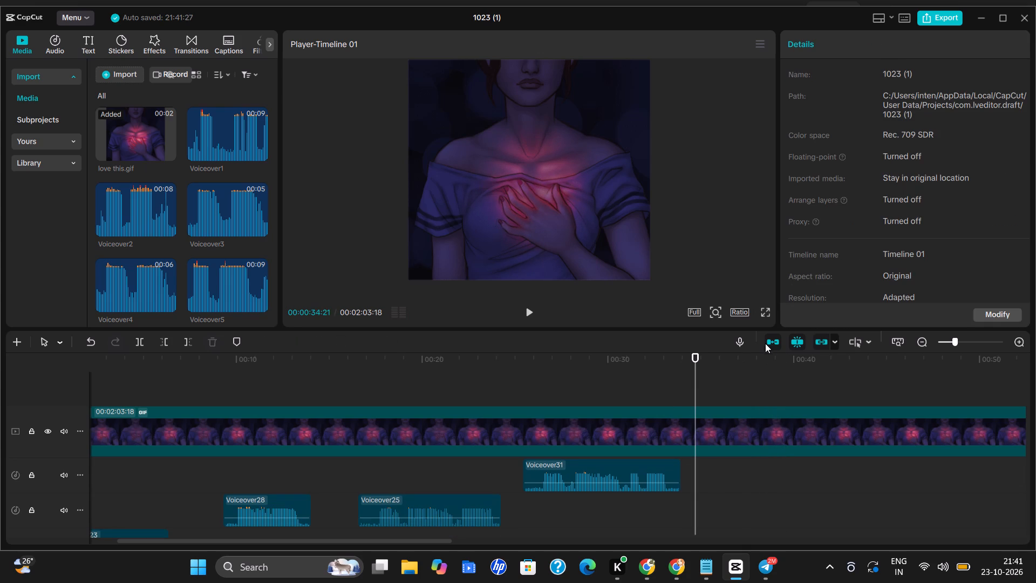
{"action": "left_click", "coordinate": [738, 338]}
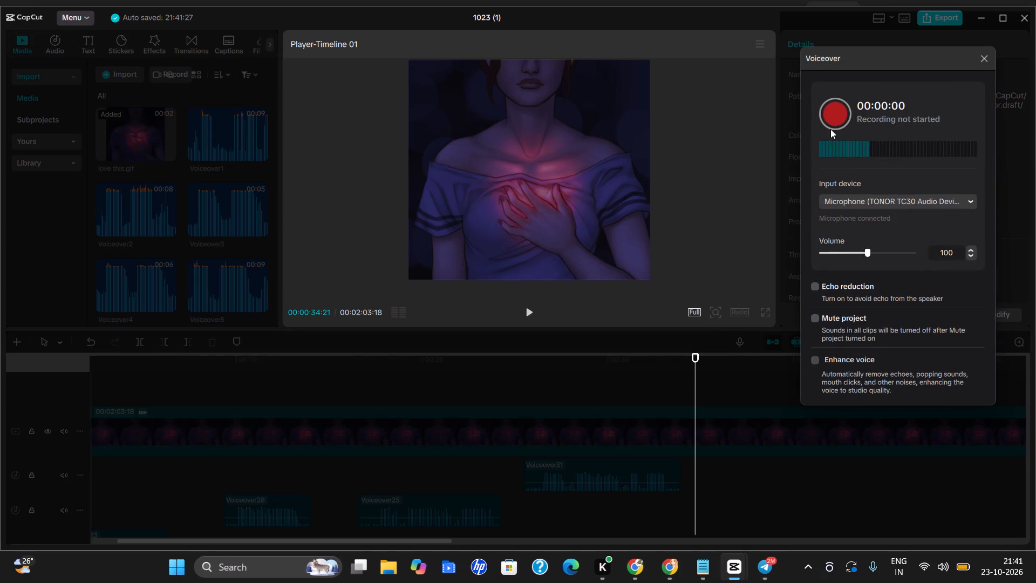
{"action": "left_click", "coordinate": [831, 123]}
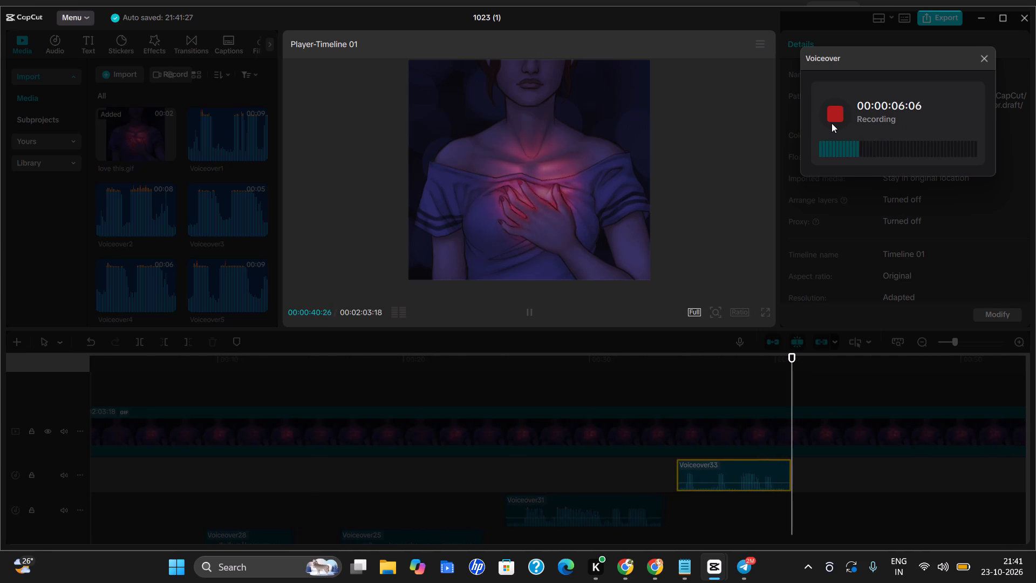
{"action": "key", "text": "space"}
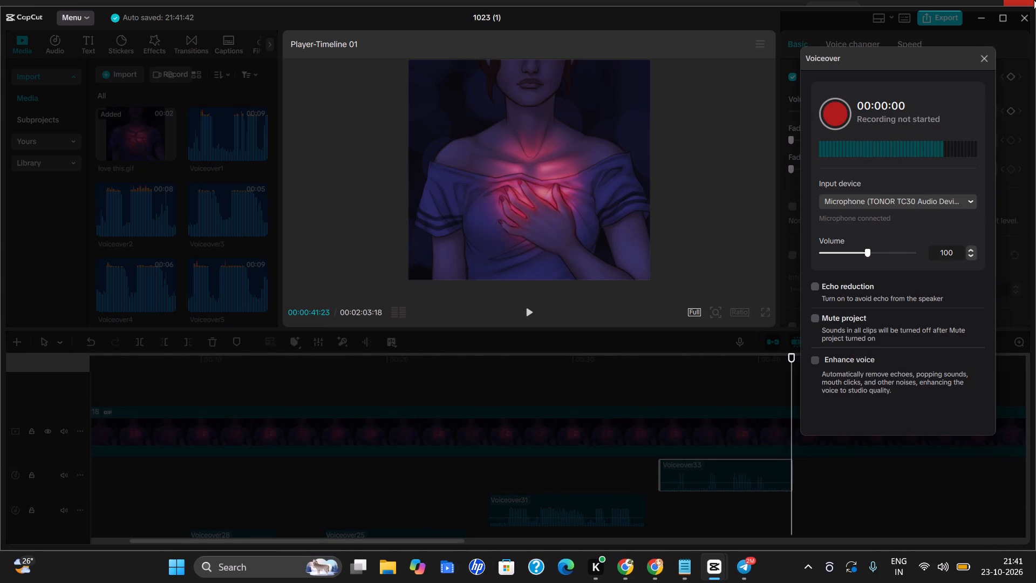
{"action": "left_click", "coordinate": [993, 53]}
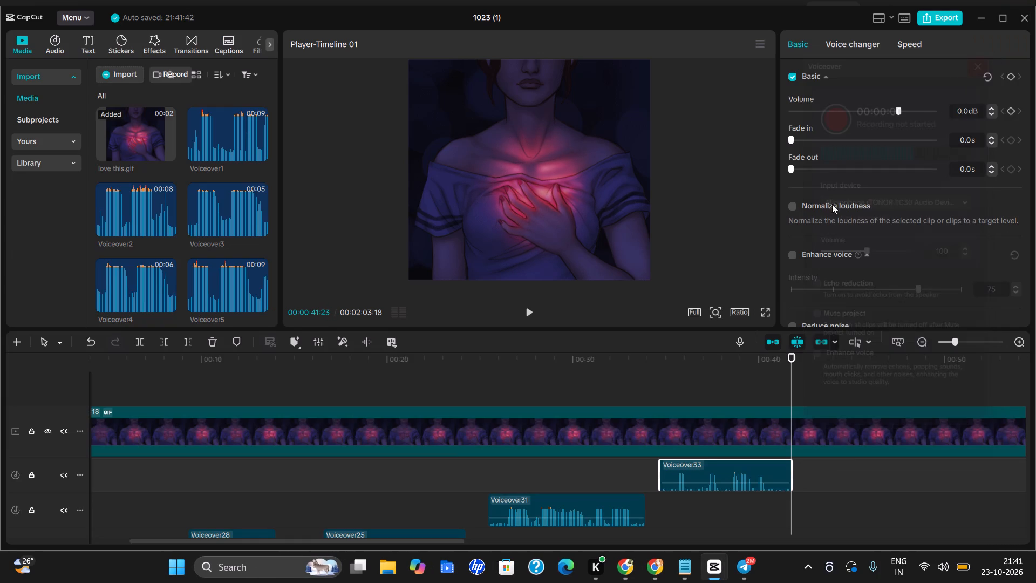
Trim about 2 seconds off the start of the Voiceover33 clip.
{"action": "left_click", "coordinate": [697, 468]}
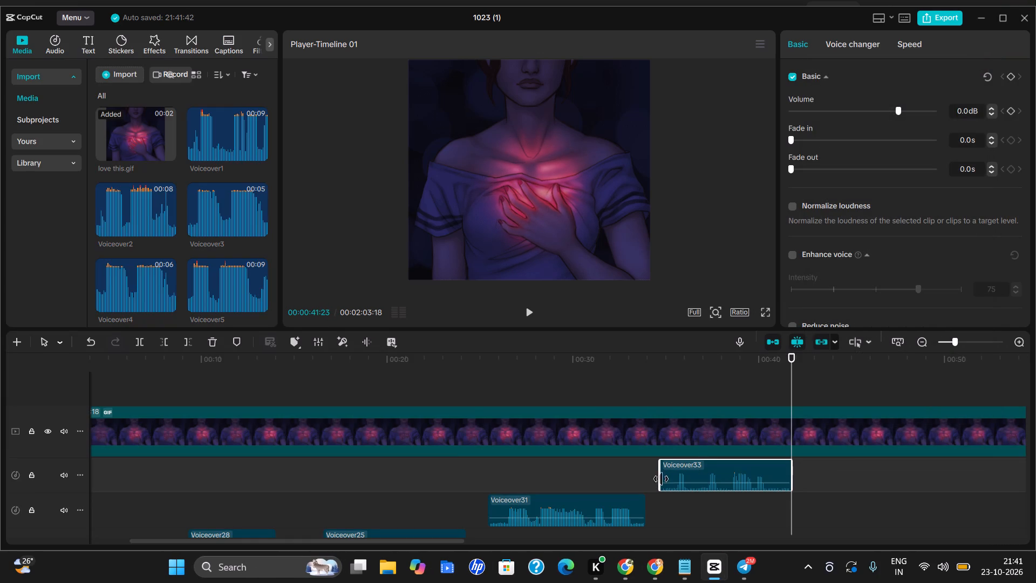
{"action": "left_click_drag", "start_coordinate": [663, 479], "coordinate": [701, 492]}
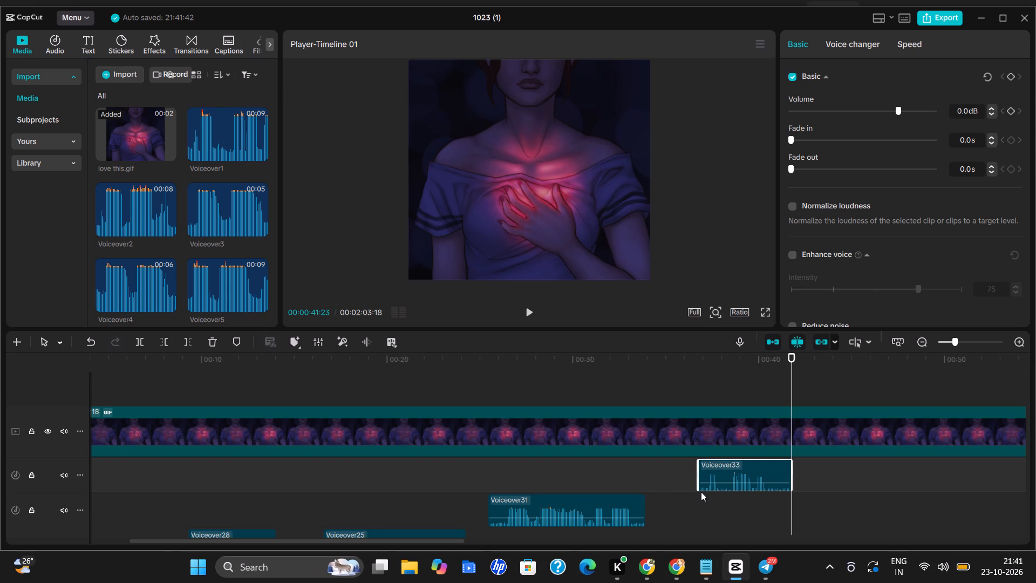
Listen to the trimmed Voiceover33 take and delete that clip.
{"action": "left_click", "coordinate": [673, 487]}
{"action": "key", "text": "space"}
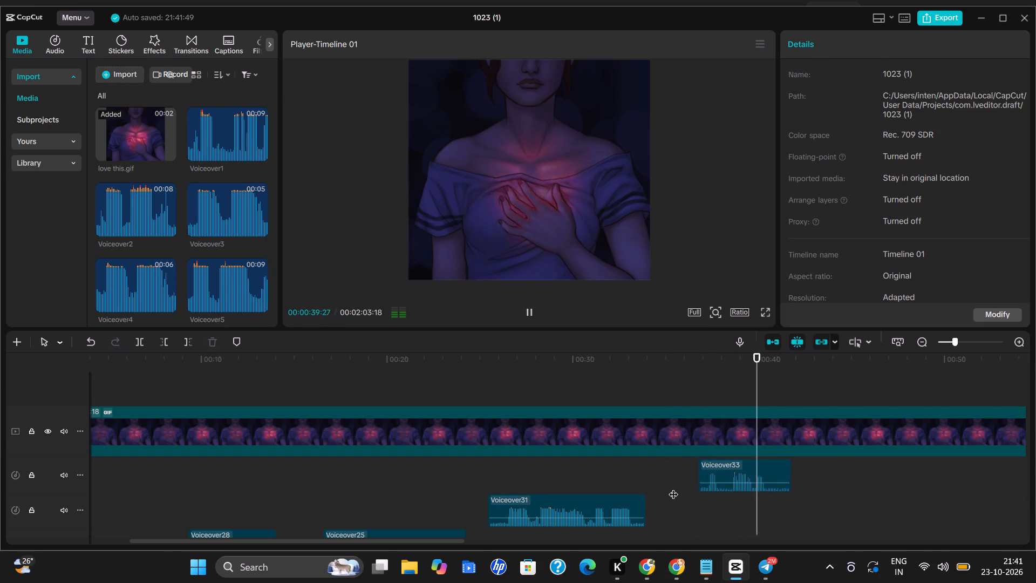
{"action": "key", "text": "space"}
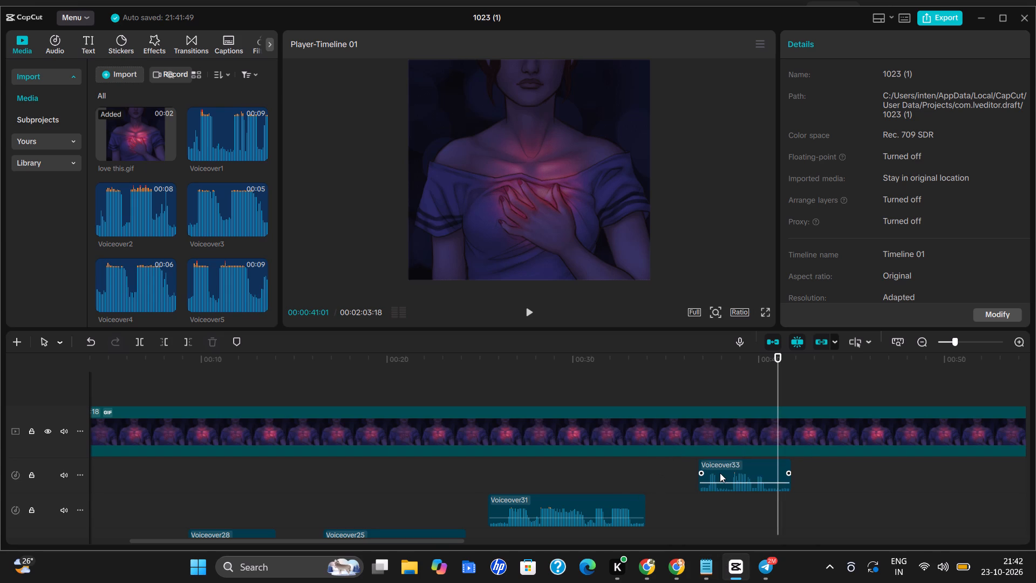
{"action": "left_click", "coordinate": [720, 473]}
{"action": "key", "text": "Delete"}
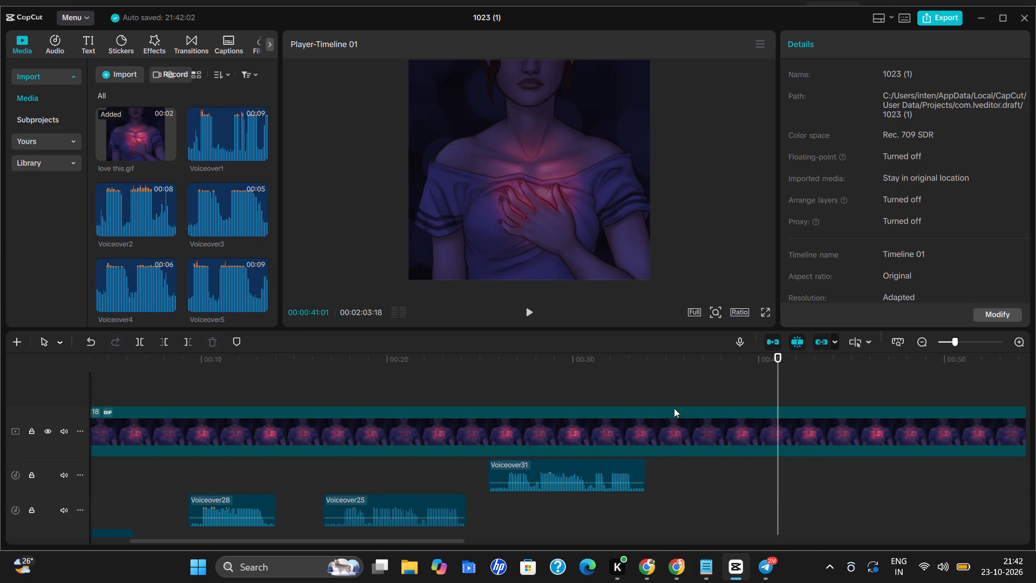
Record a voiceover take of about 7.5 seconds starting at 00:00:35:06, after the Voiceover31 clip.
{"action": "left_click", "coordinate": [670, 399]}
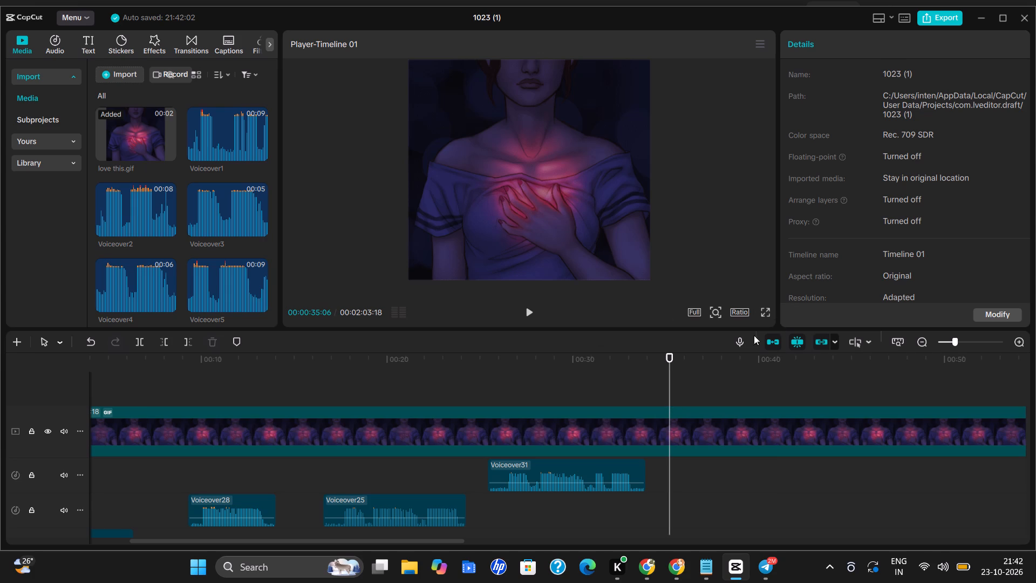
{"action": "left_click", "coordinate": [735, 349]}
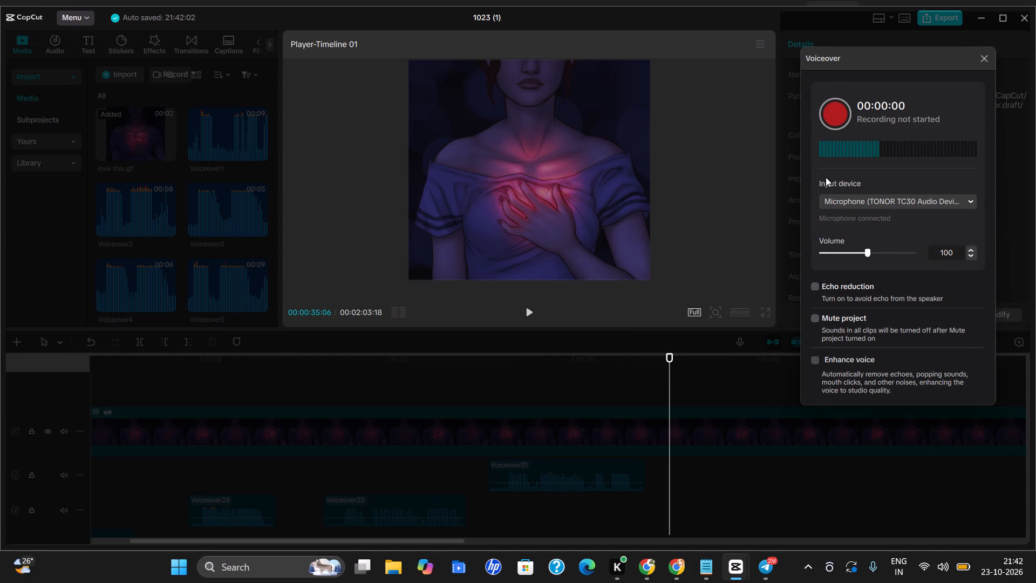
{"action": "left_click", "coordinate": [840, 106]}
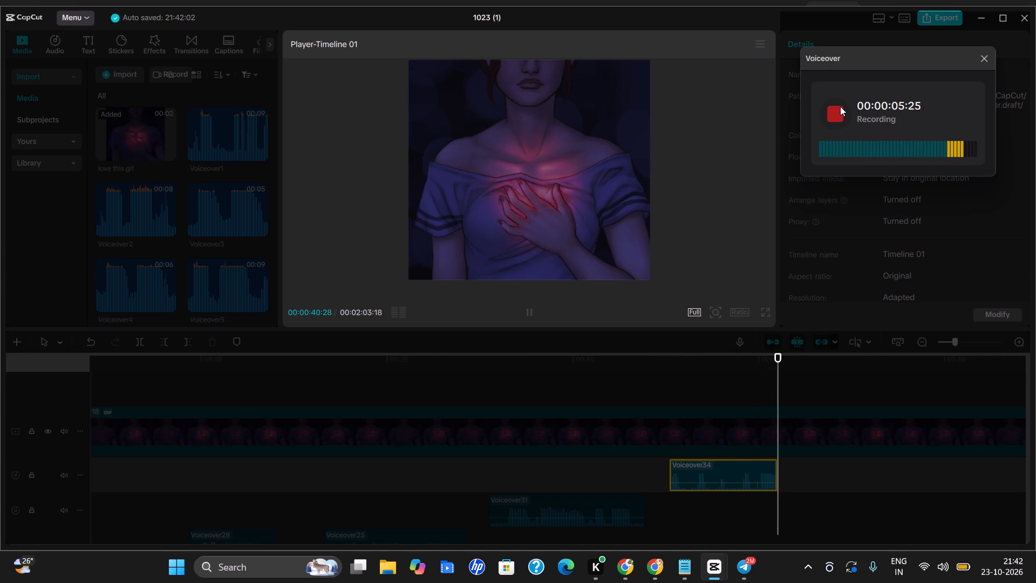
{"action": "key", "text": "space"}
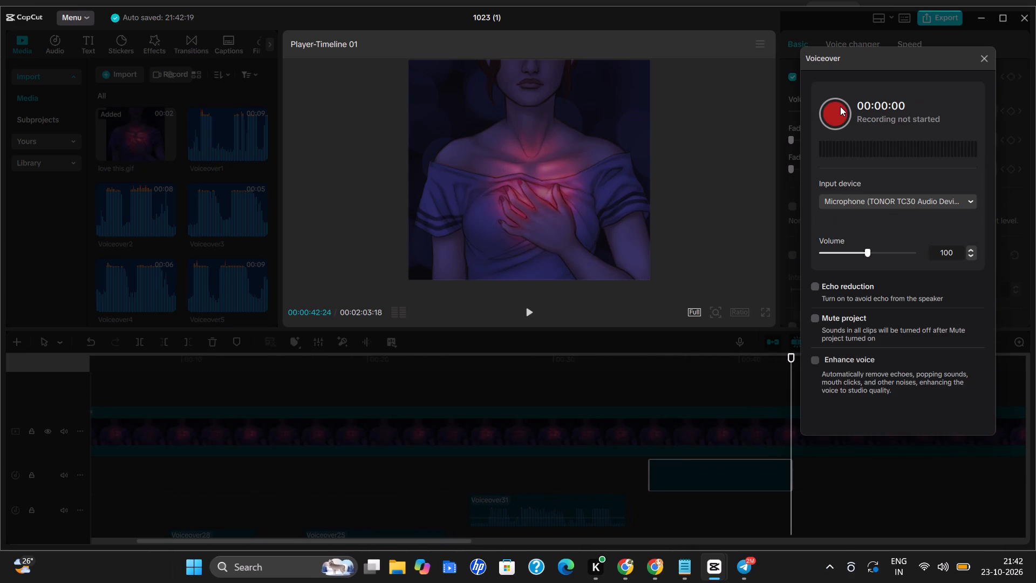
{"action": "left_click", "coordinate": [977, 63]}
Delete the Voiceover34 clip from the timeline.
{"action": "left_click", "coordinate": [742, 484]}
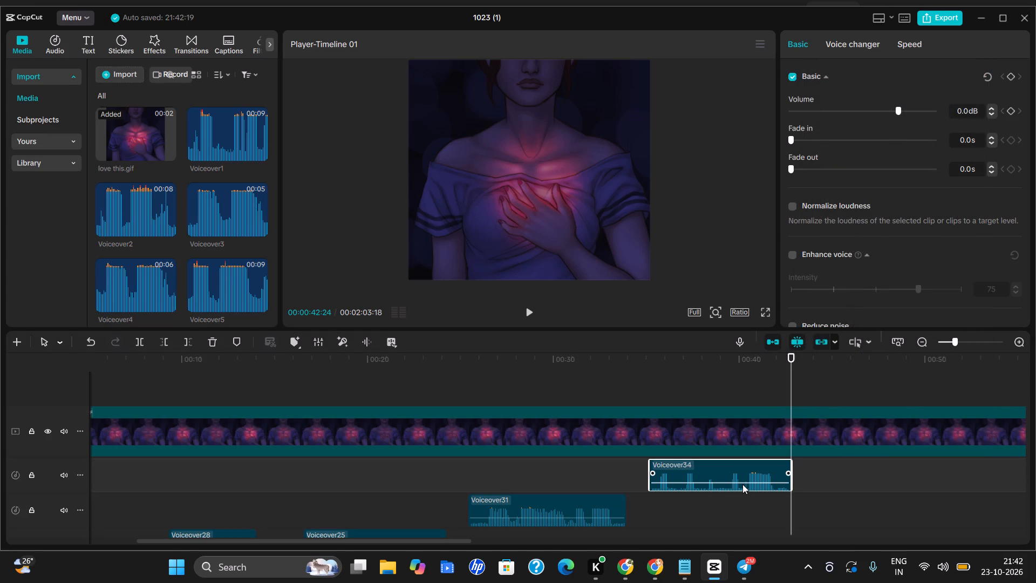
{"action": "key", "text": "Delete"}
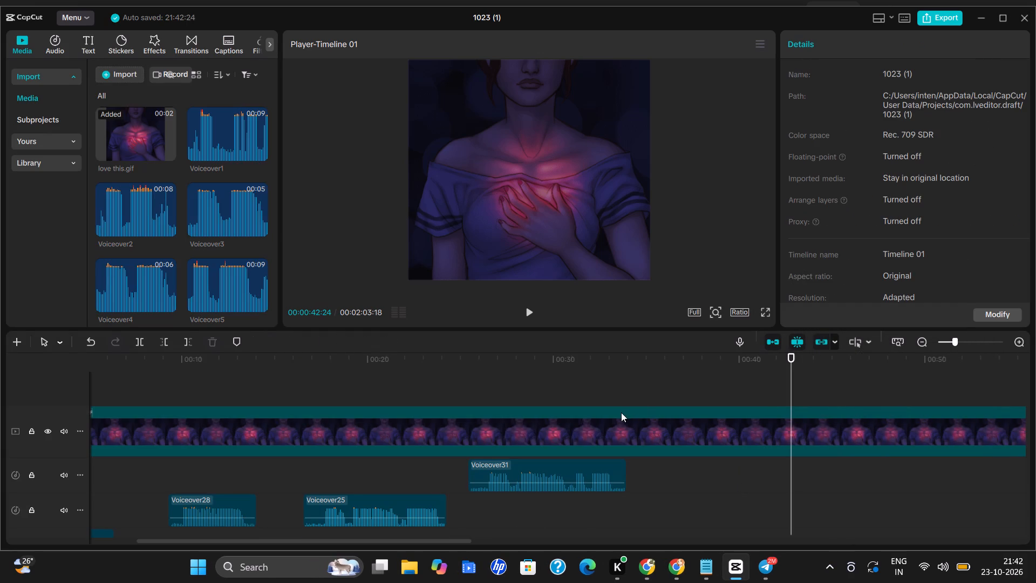
Record a voiceover take of about 5 seconds starting at 00:00:35:00, after the Voiceover31 clip.
{"action": "left_click", "coordinate": [646, 387]}
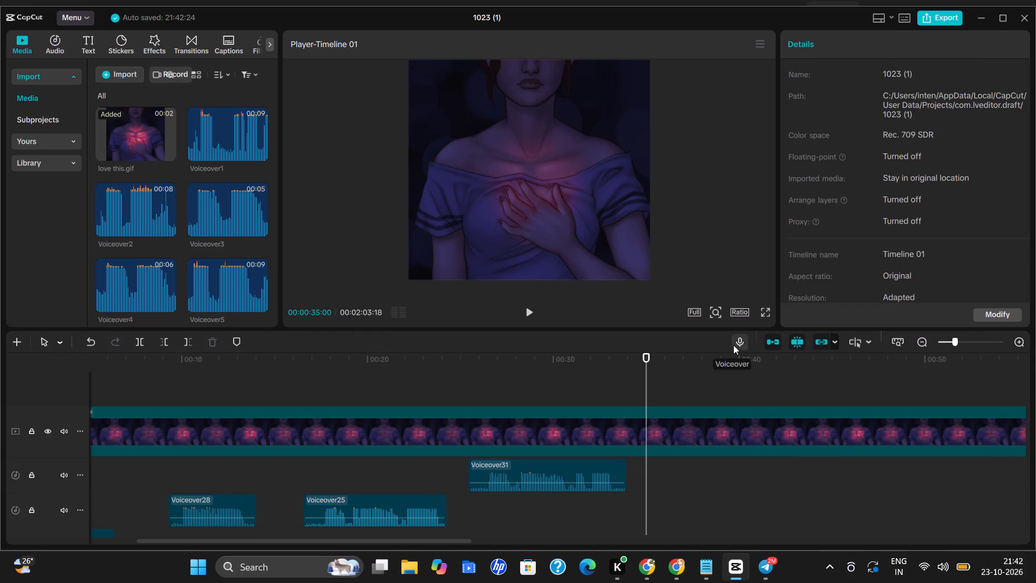
{"action": "left_click", "coordinate": [735, 347]}
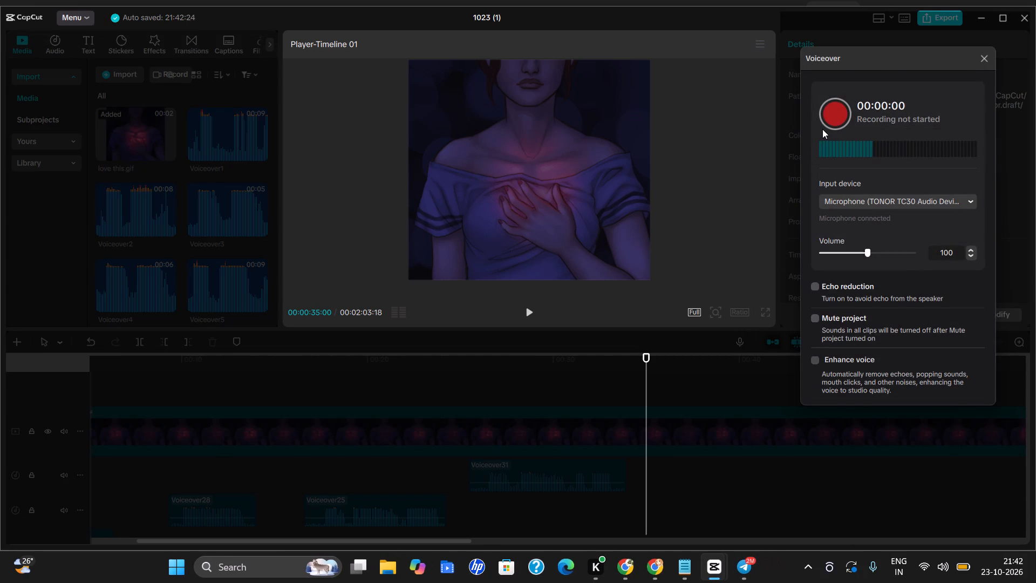
{"action": "left_click", "coordinate": [827, 120]}
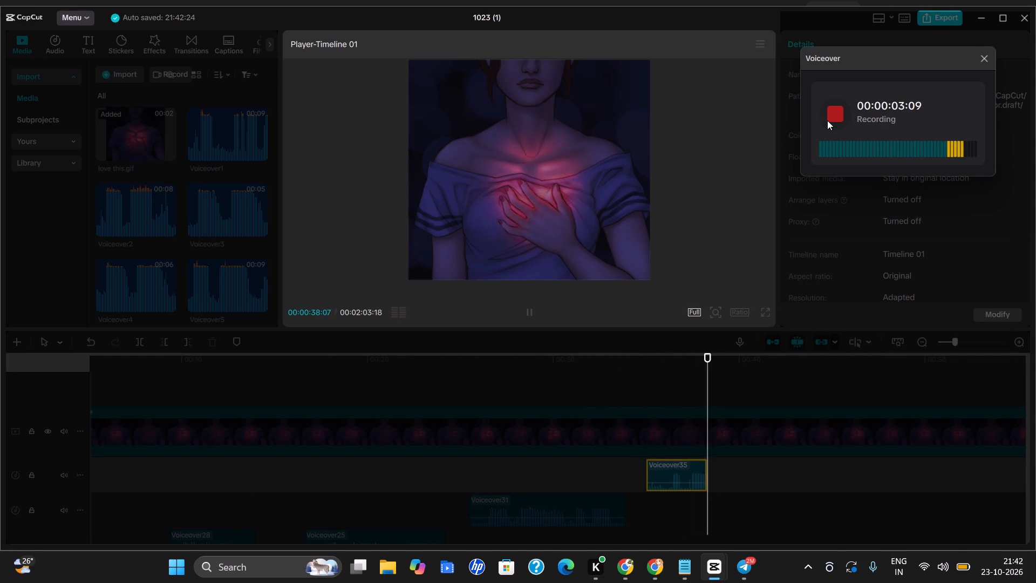
{"action": "key", "text": "space"}
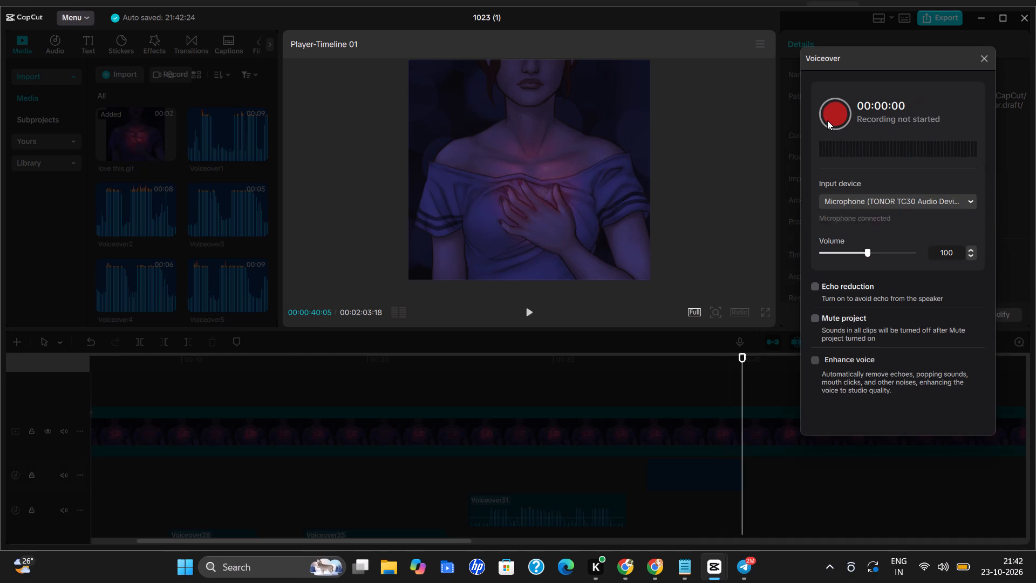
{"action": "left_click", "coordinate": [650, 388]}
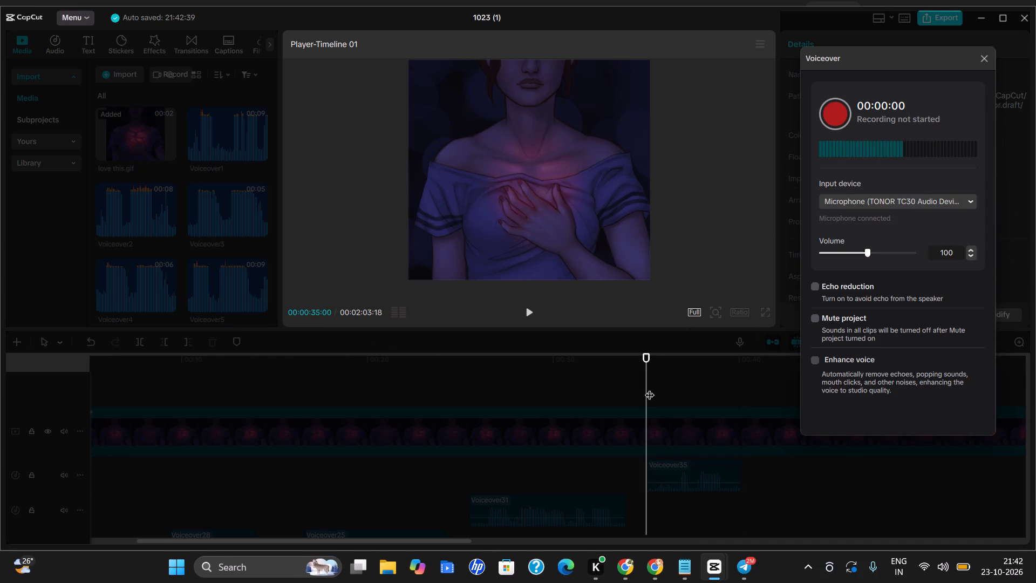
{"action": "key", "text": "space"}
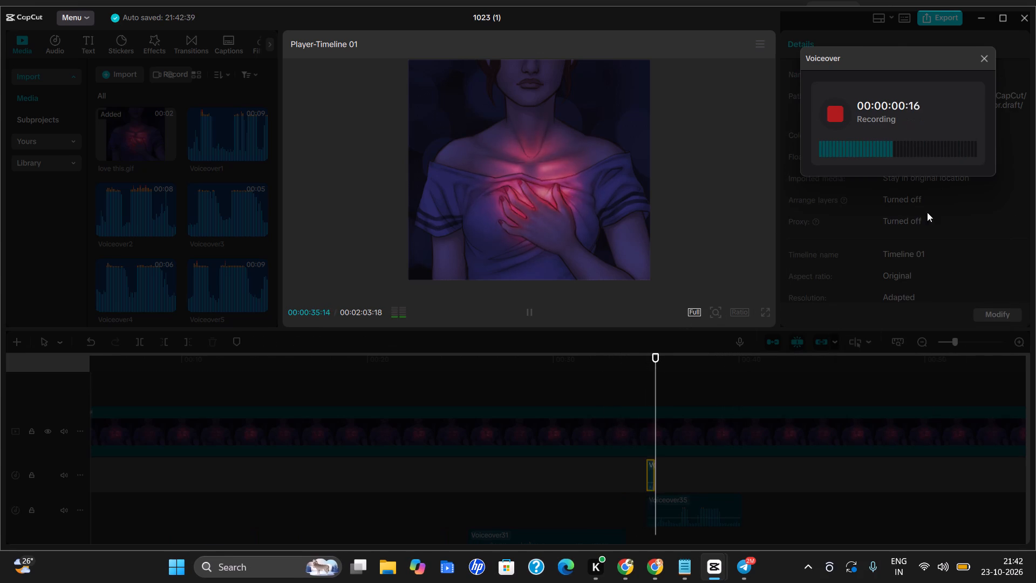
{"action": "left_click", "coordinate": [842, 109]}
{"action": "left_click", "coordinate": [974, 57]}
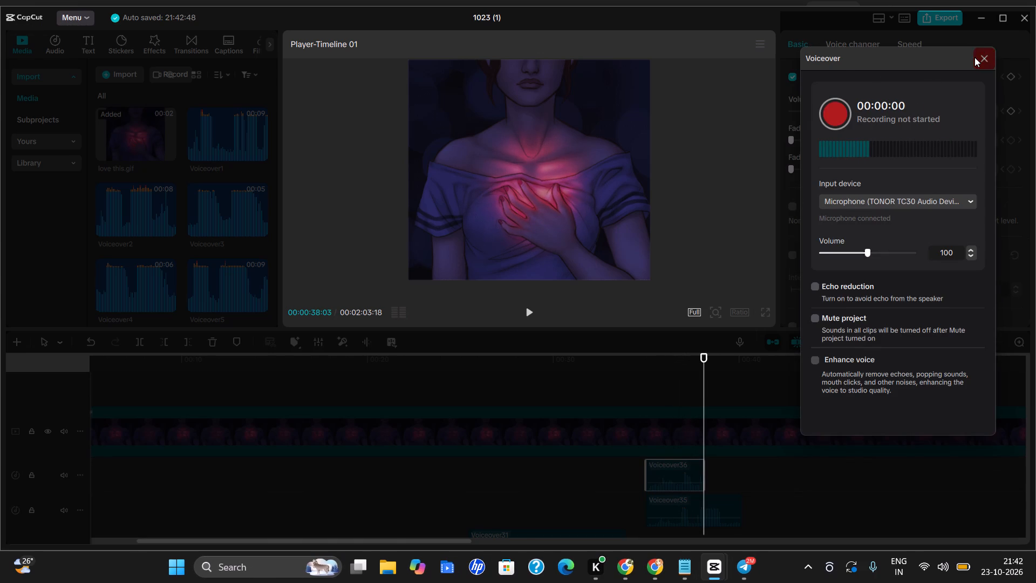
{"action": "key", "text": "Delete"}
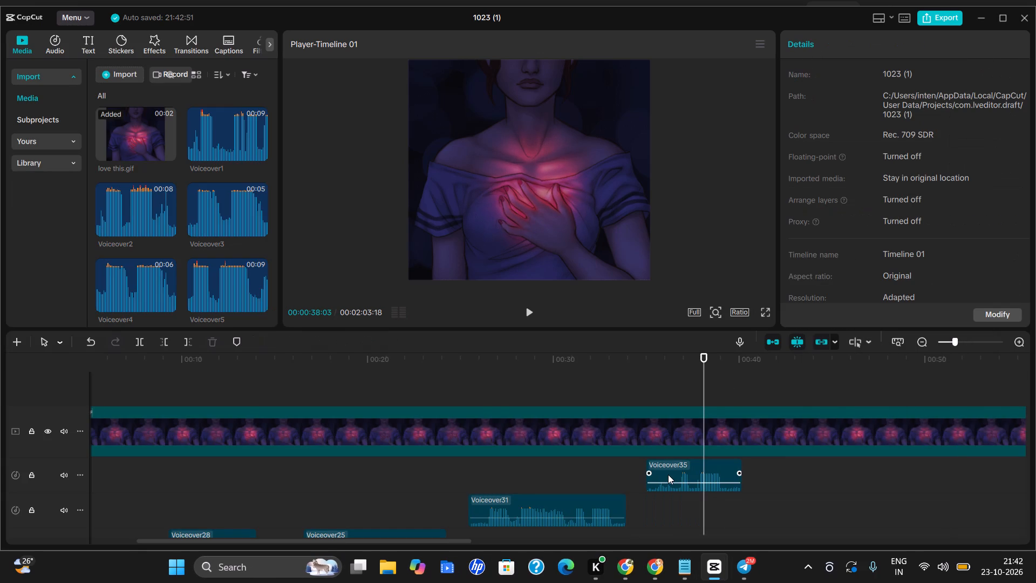
Play back the Voiceover35 take from its beginning to check the recording.
{"action": "left_click", "coordinate": [652, 500]}
{"action": "key", "text": "space"}
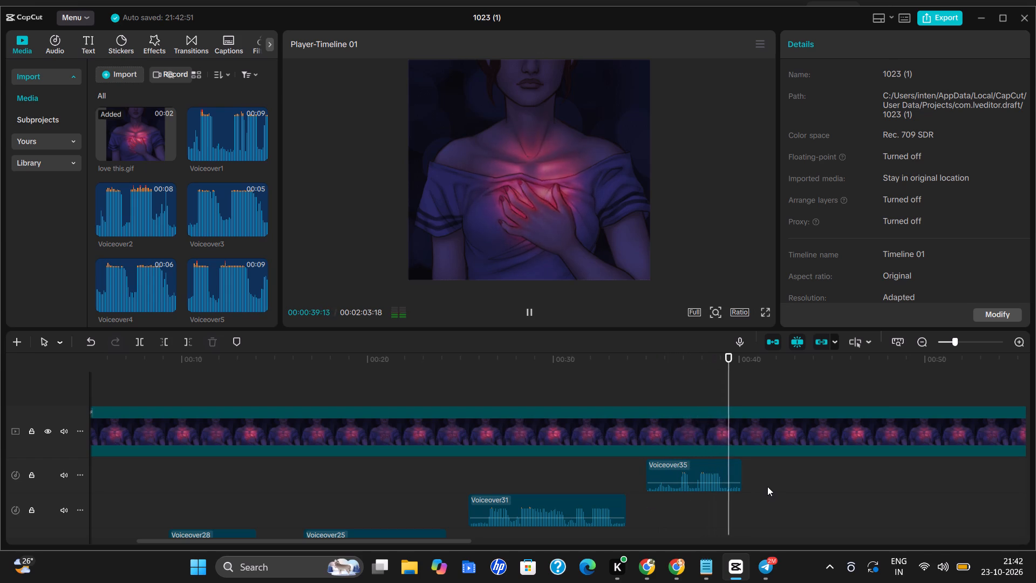
{"action": "left_click", "coordinate": [529, 315]}
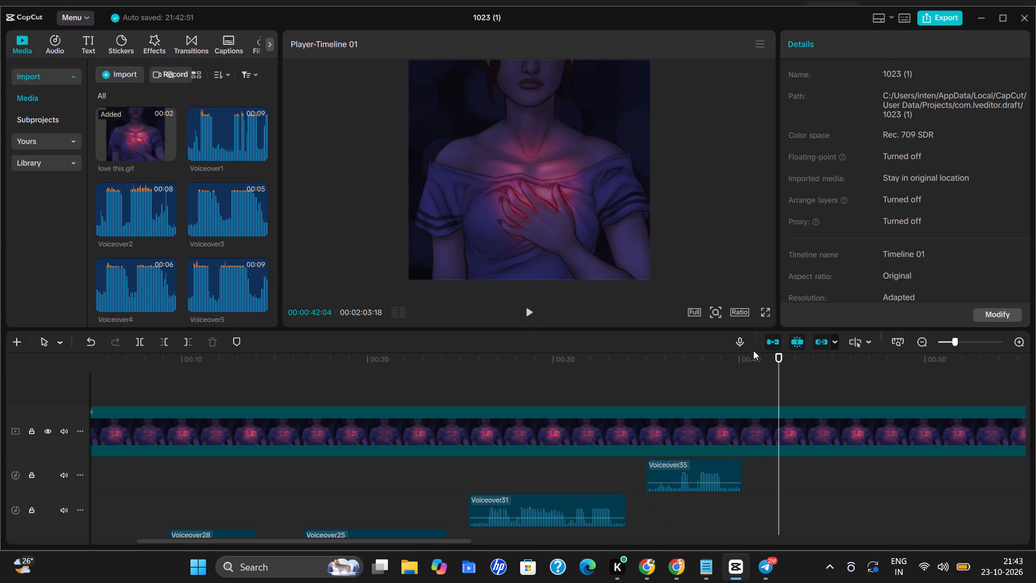
Record a voiceover take of about 6 seconds starting at 00:00:40:16, after the Voiceover35 clip, and play it back.
{"action": "left_click", "coordinate": [749, 381]}
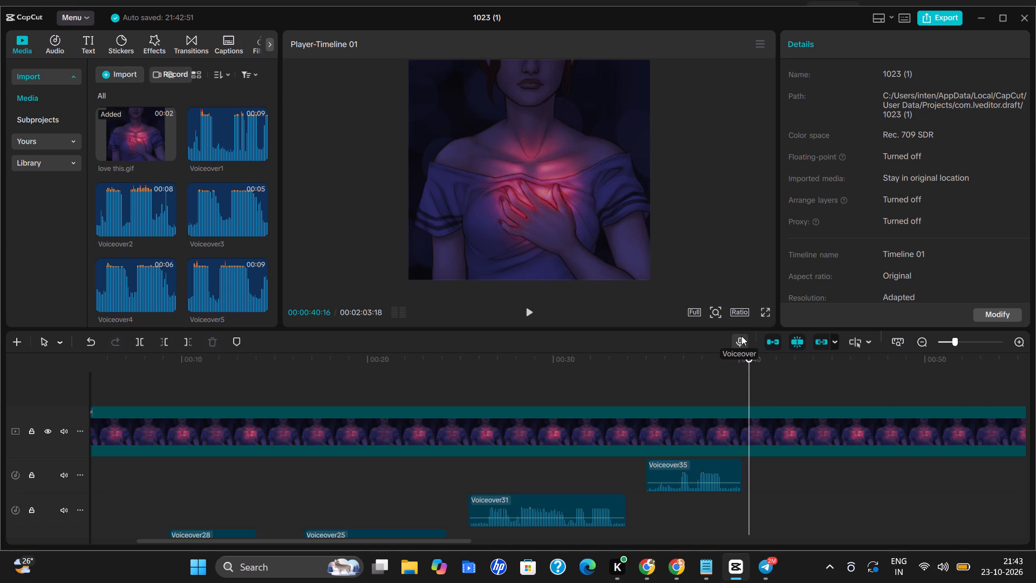
{"action": "left_click", "coordinate": [742, 346]}
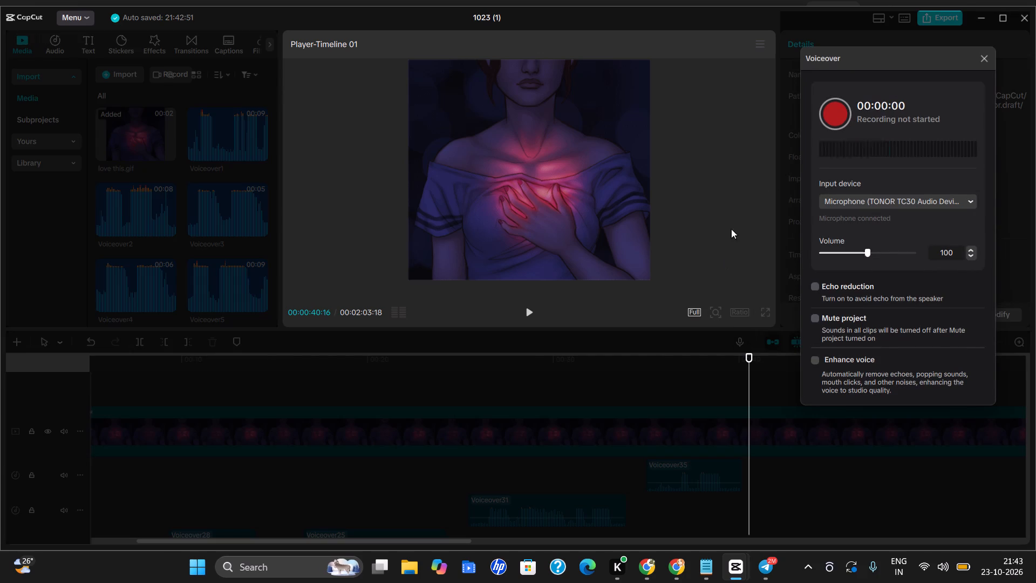
{"action": "left_click", "coordinate": [836, 119]}
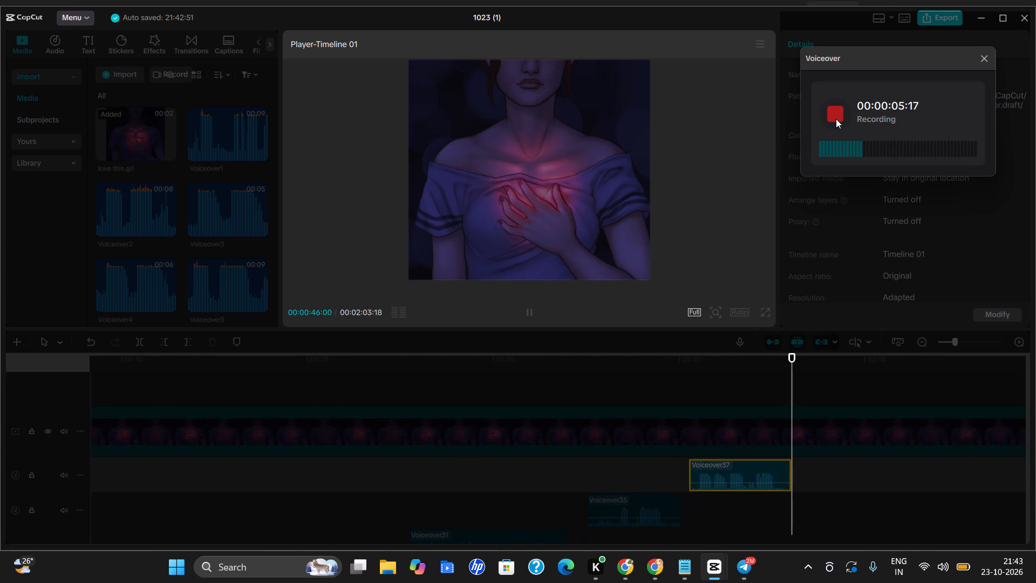
{"action": "key", "text": "space"}
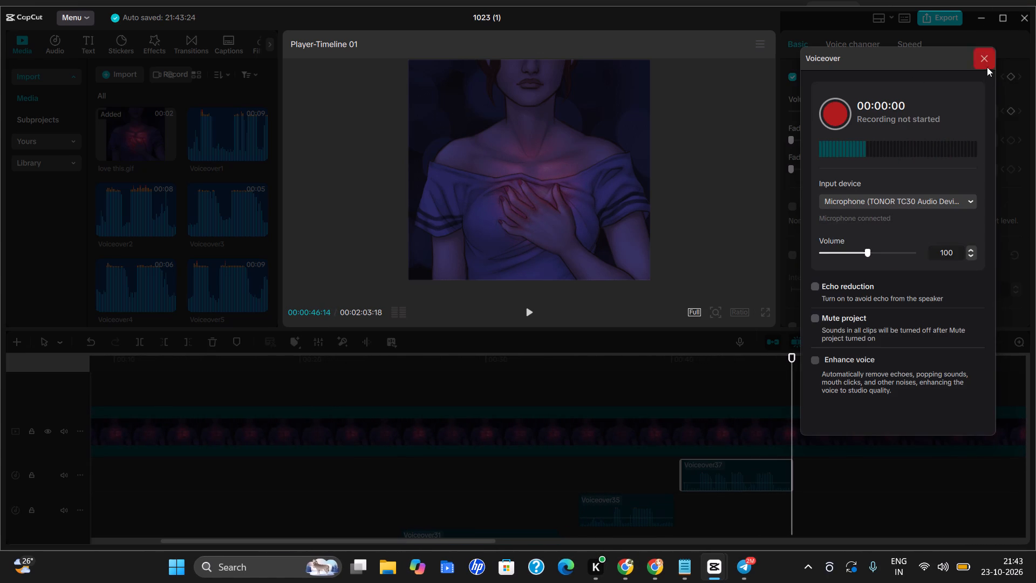
{"action": "left_click", "coordinate": [987, 60]}
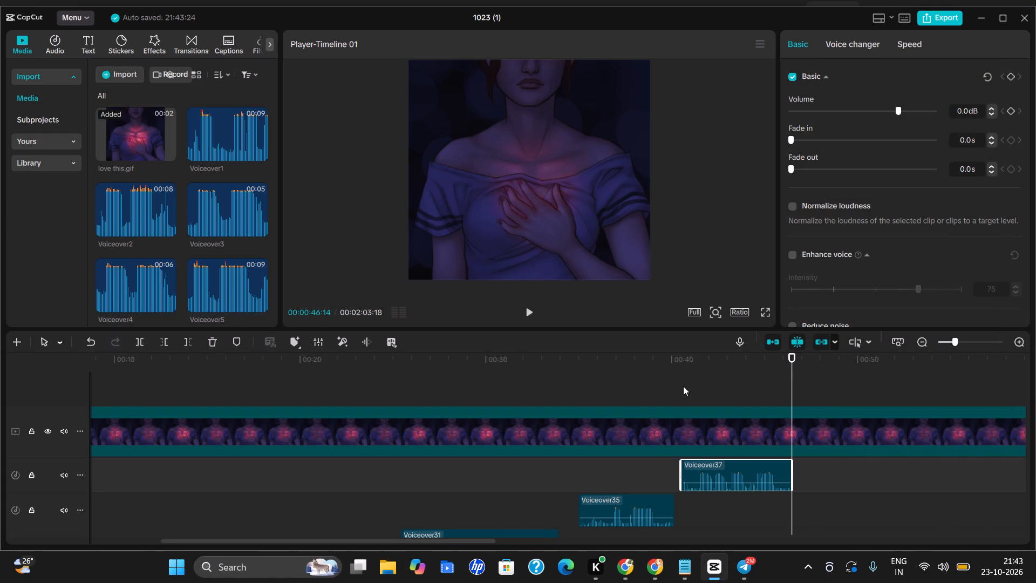
{"action": "left_click", "coordinate": [681, 386]}
{"action": "key", "text": "space"}
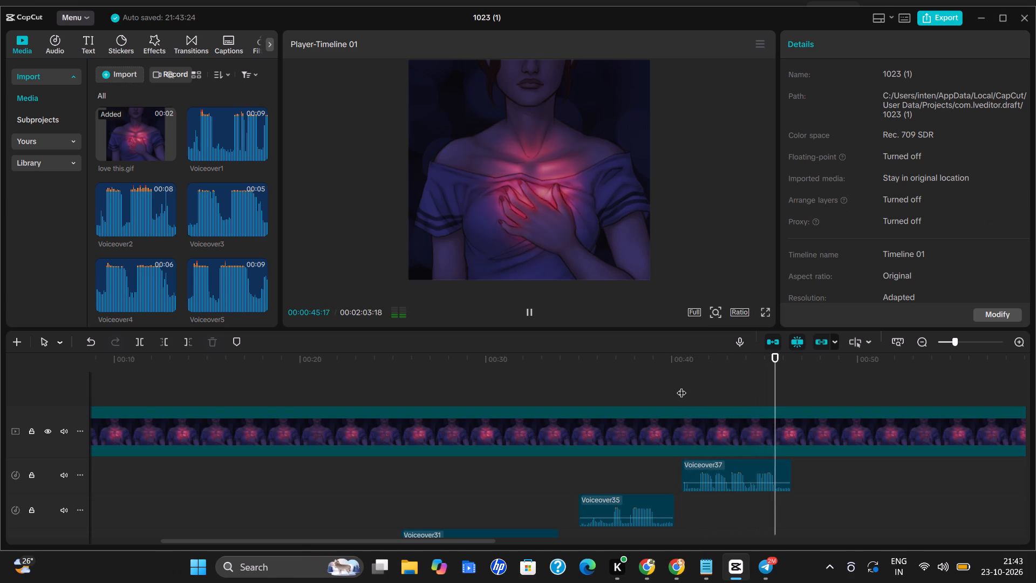
{"action": "key", "text": "space"}
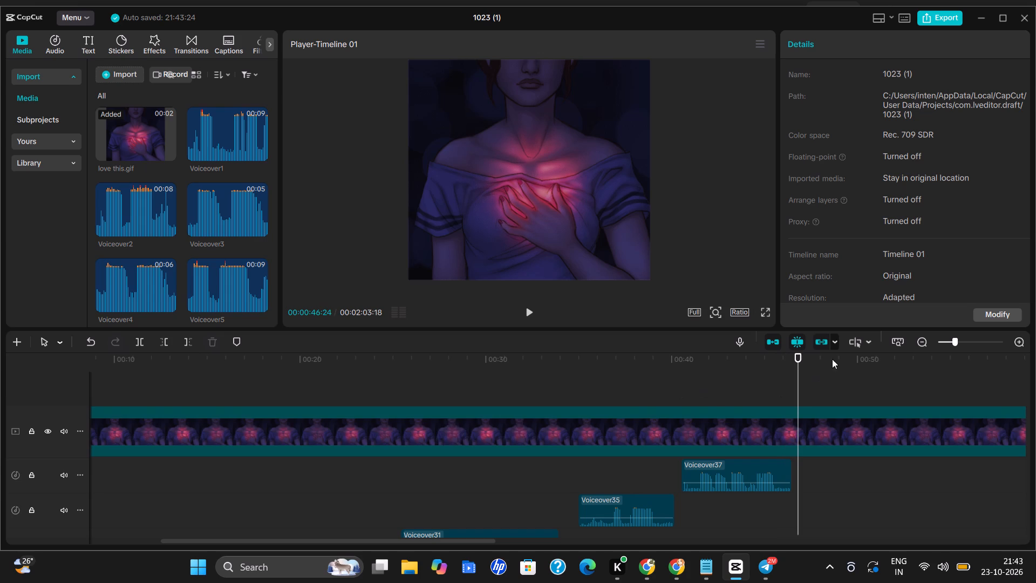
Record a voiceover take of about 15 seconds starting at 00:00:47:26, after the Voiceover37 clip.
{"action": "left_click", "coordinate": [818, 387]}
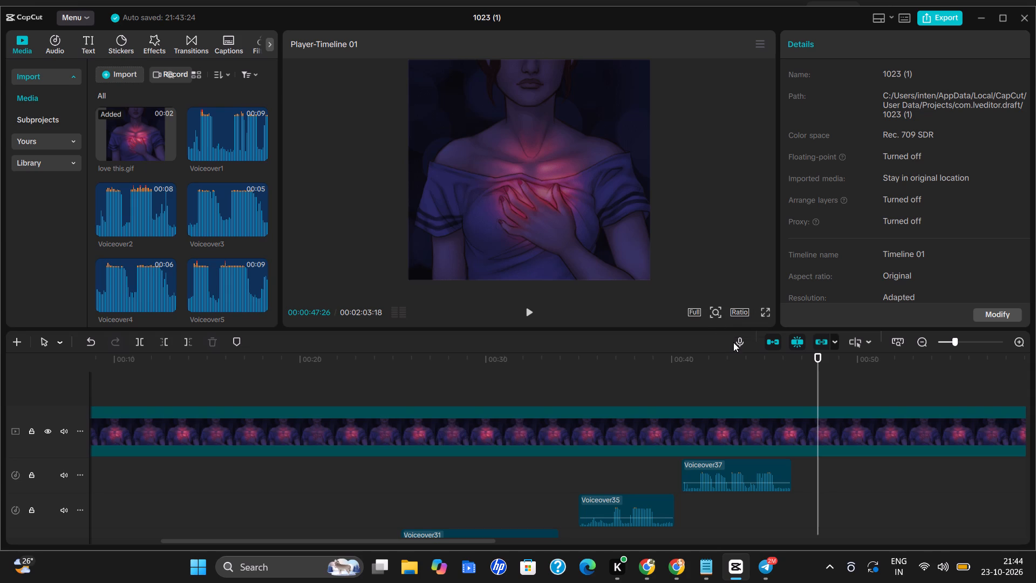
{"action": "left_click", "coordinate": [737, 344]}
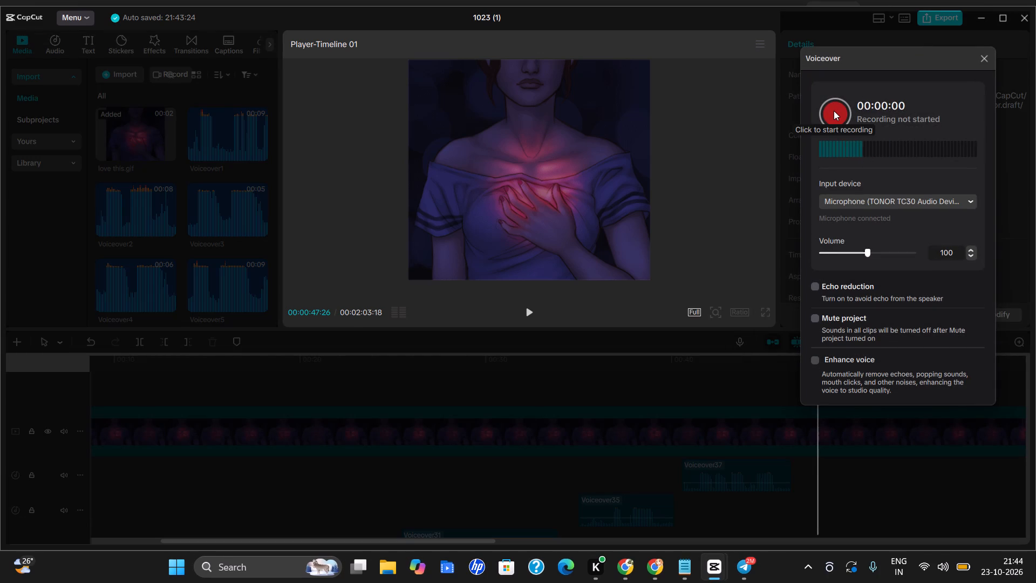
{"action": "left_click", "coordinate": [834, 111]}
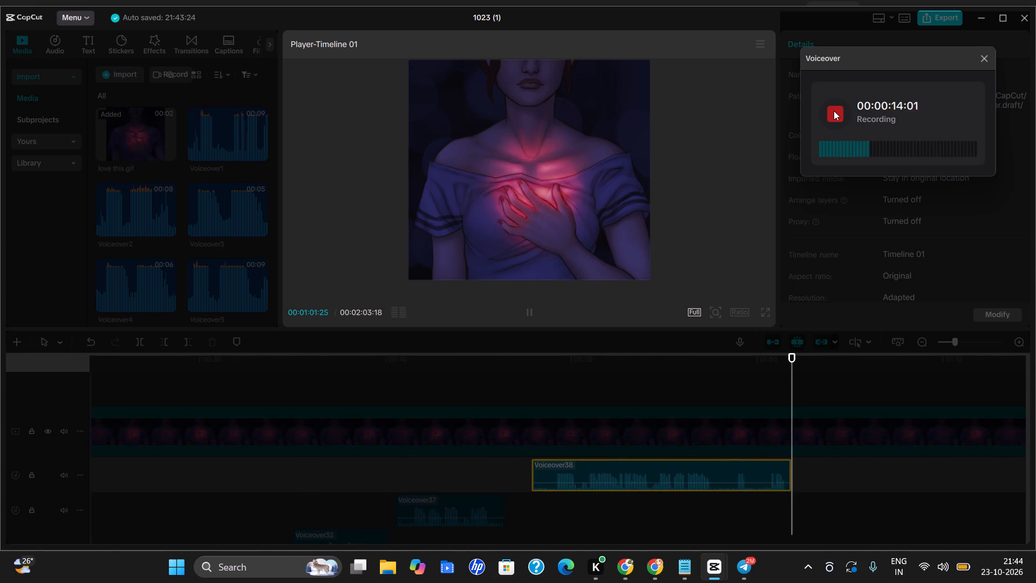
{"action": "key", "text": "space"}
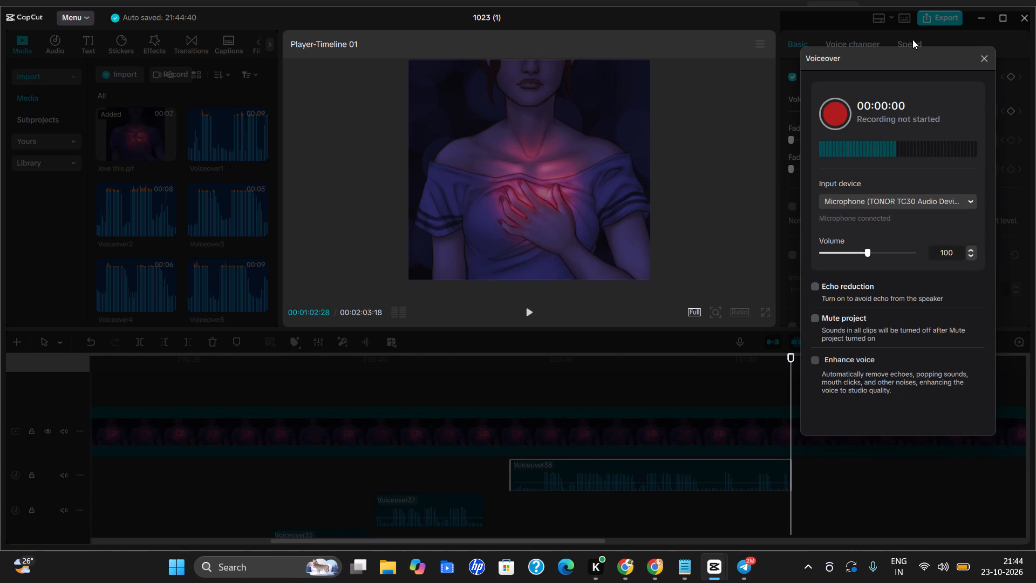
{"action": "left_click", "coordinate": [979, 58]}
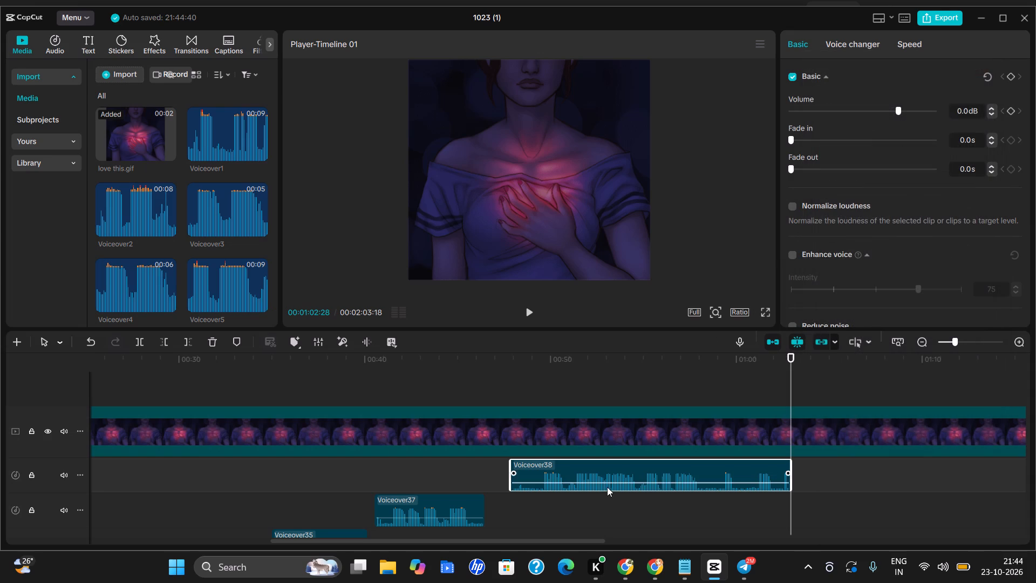
Play back the Voiceover38 take from near its beginning to check the recording.
{"action": "left_click", "coordinate": [526, 503]}
{"action": "key", "text": "space"}
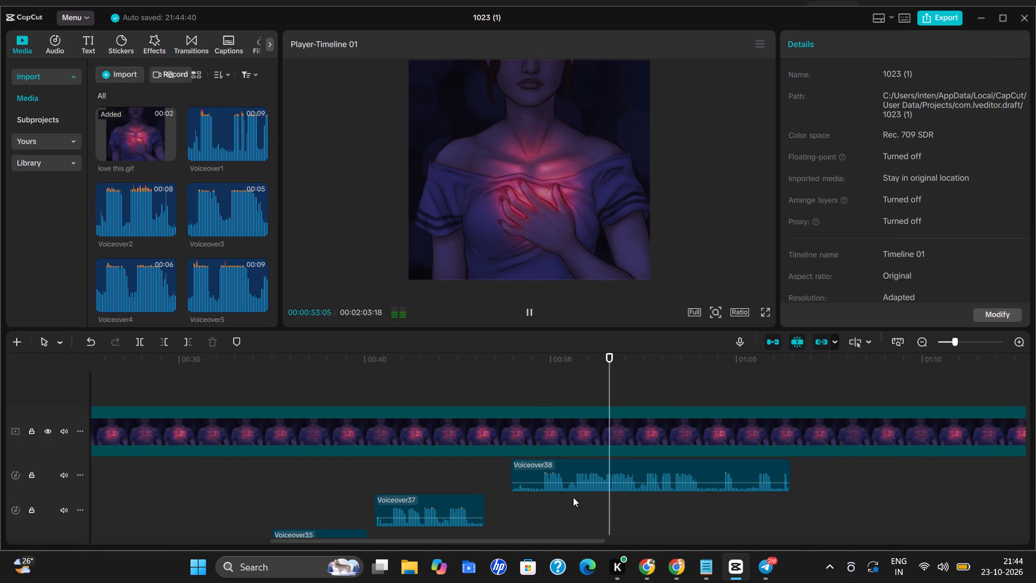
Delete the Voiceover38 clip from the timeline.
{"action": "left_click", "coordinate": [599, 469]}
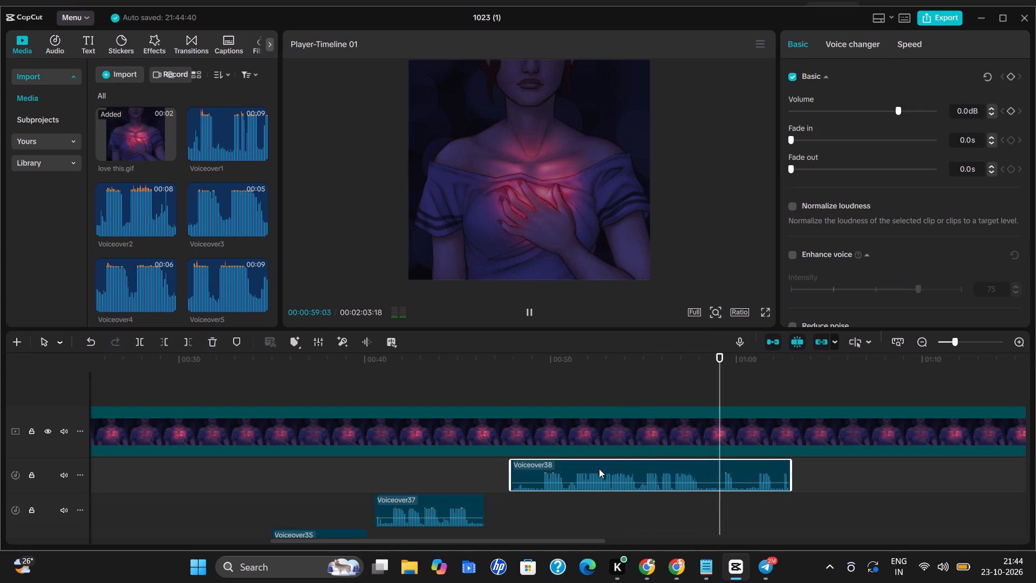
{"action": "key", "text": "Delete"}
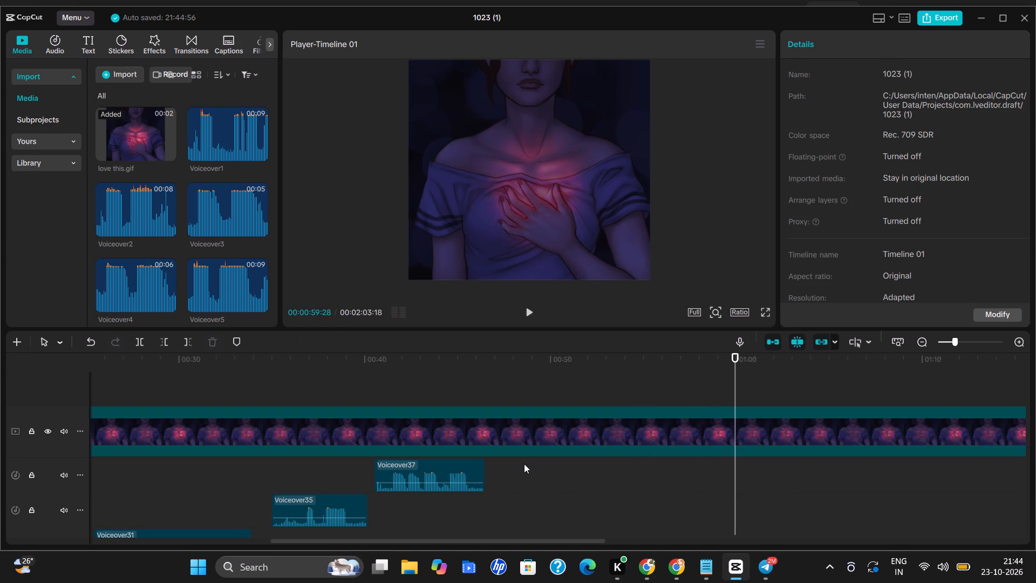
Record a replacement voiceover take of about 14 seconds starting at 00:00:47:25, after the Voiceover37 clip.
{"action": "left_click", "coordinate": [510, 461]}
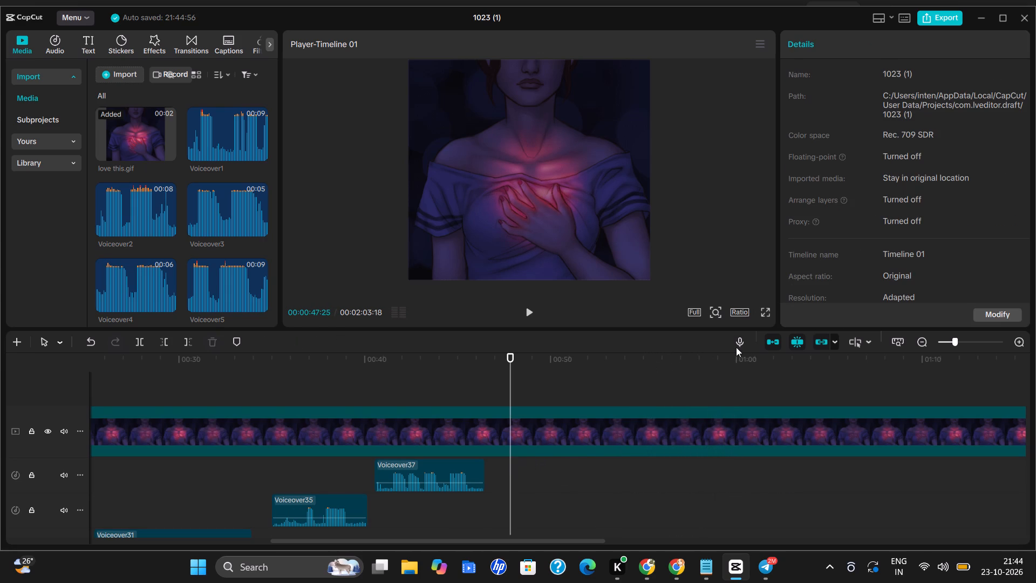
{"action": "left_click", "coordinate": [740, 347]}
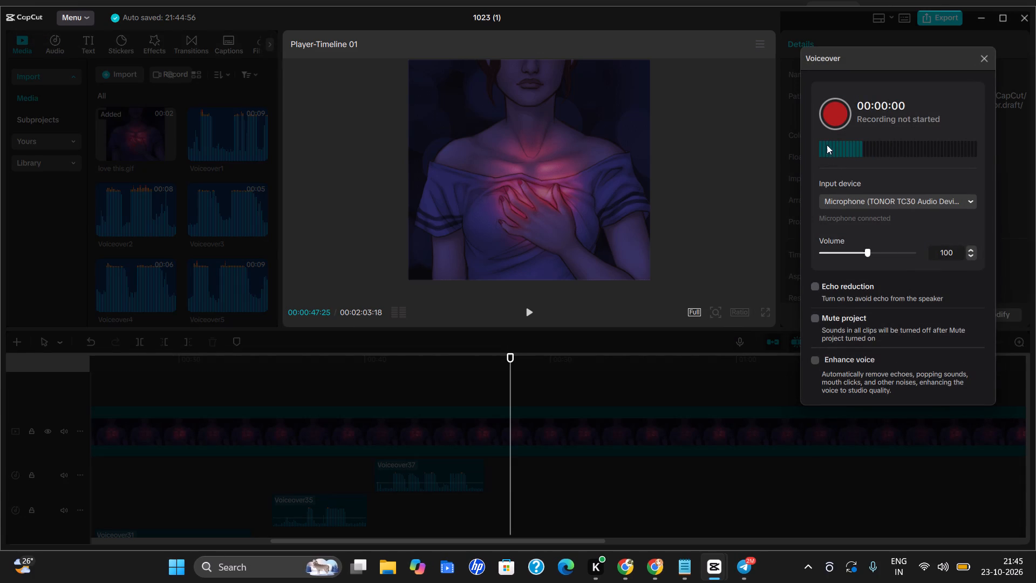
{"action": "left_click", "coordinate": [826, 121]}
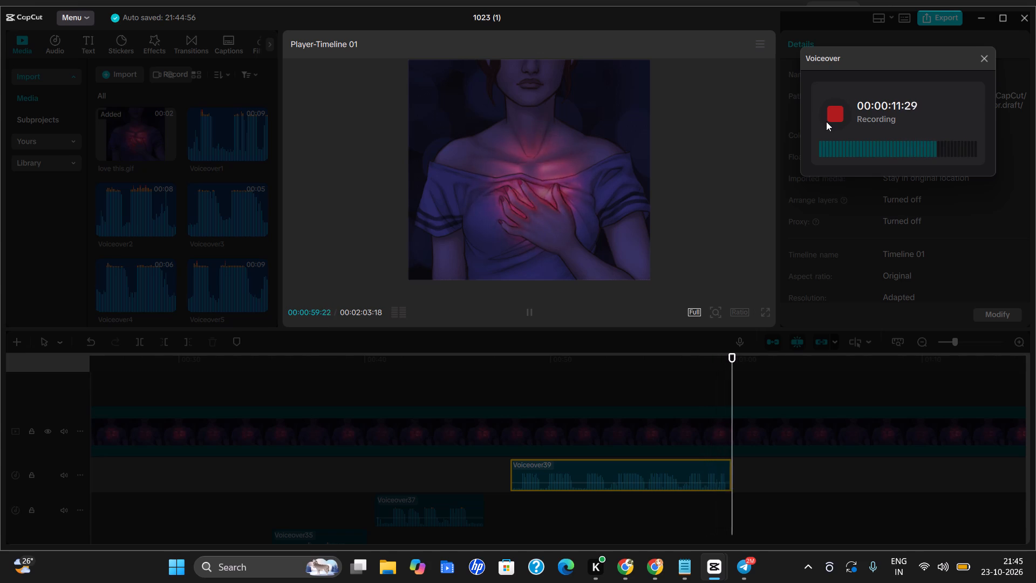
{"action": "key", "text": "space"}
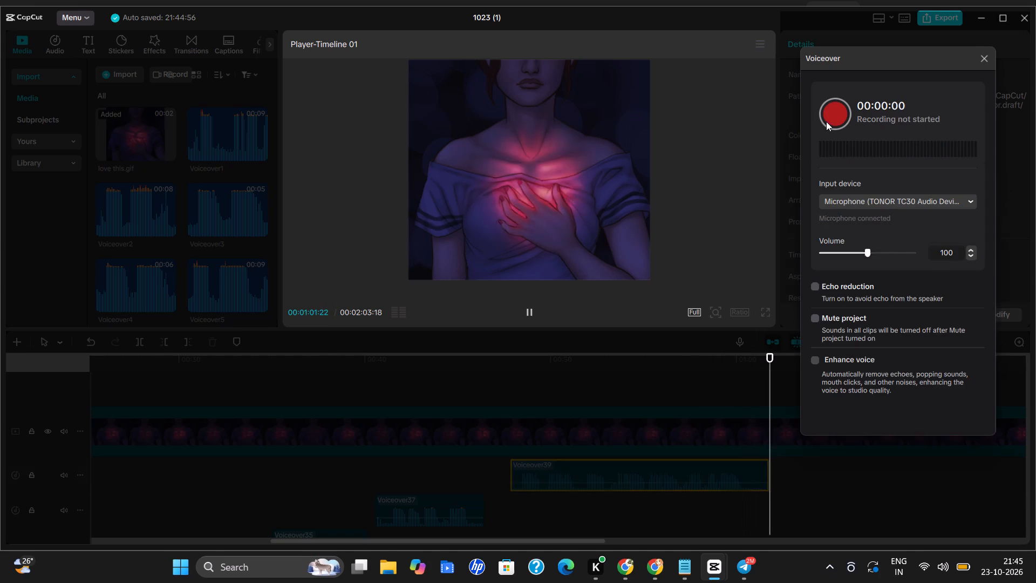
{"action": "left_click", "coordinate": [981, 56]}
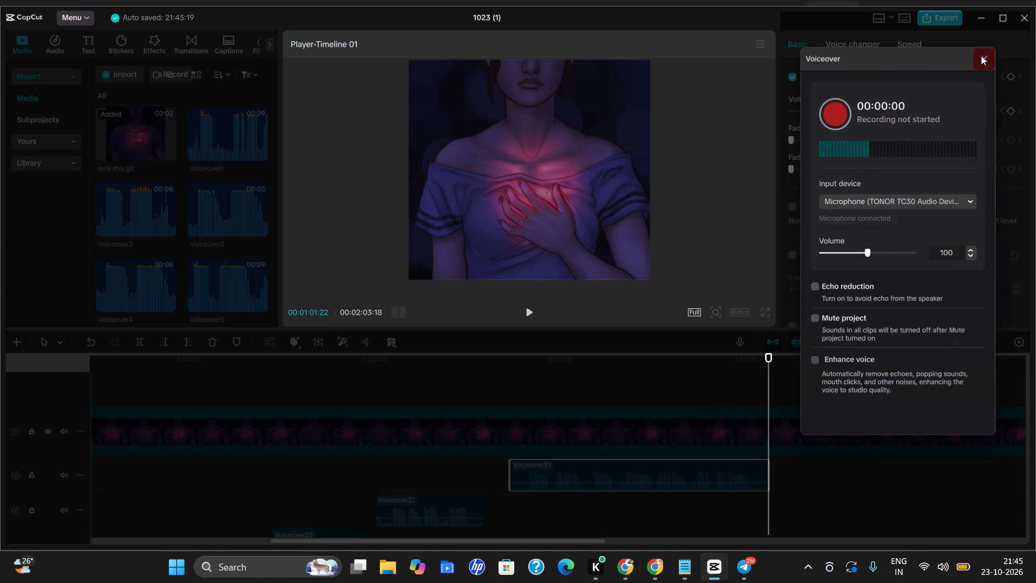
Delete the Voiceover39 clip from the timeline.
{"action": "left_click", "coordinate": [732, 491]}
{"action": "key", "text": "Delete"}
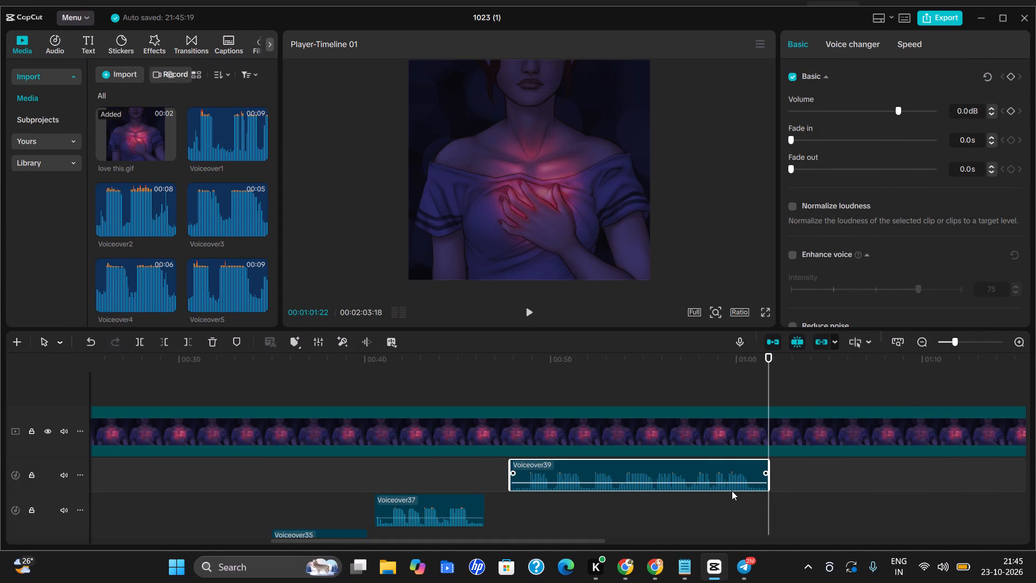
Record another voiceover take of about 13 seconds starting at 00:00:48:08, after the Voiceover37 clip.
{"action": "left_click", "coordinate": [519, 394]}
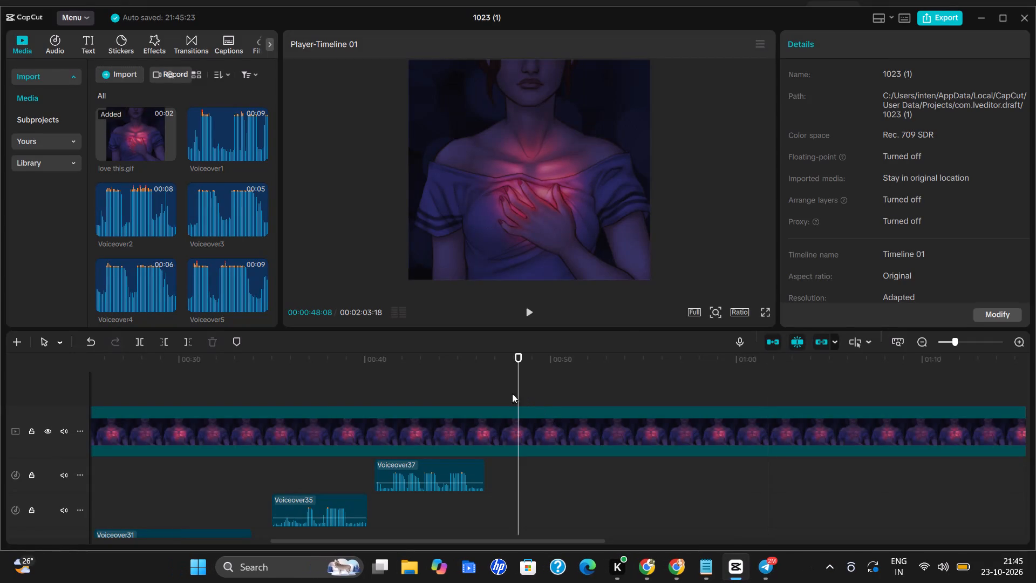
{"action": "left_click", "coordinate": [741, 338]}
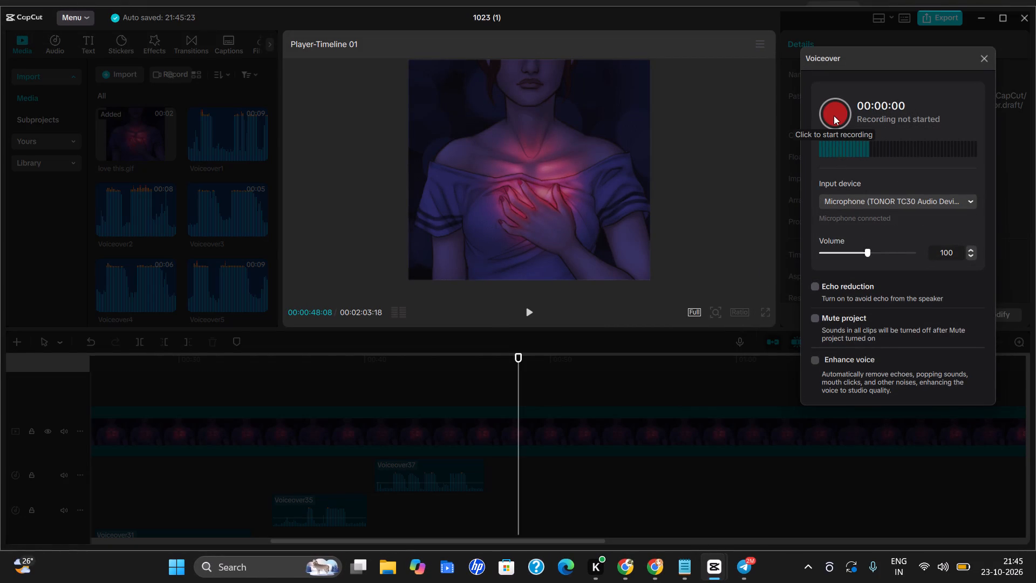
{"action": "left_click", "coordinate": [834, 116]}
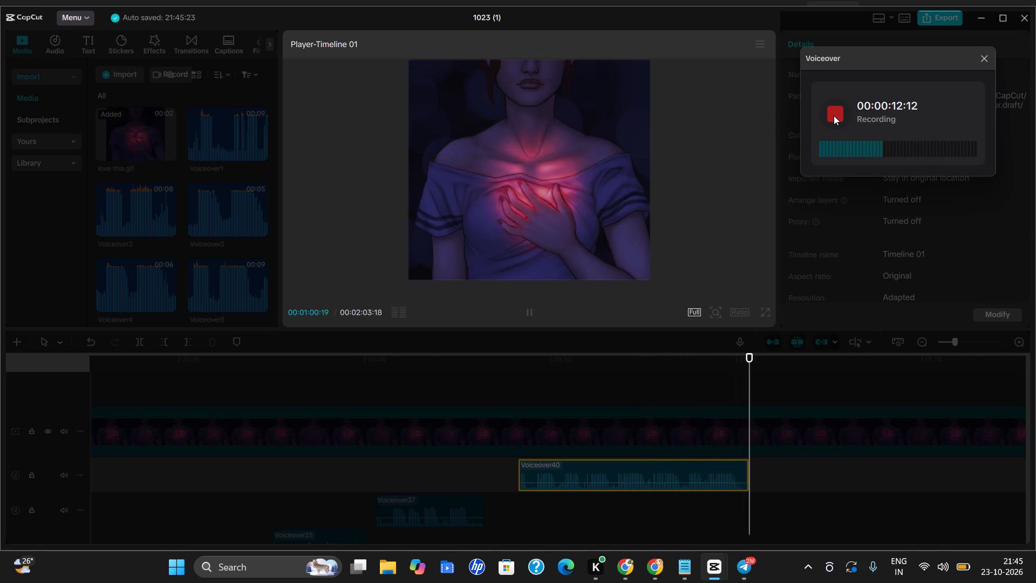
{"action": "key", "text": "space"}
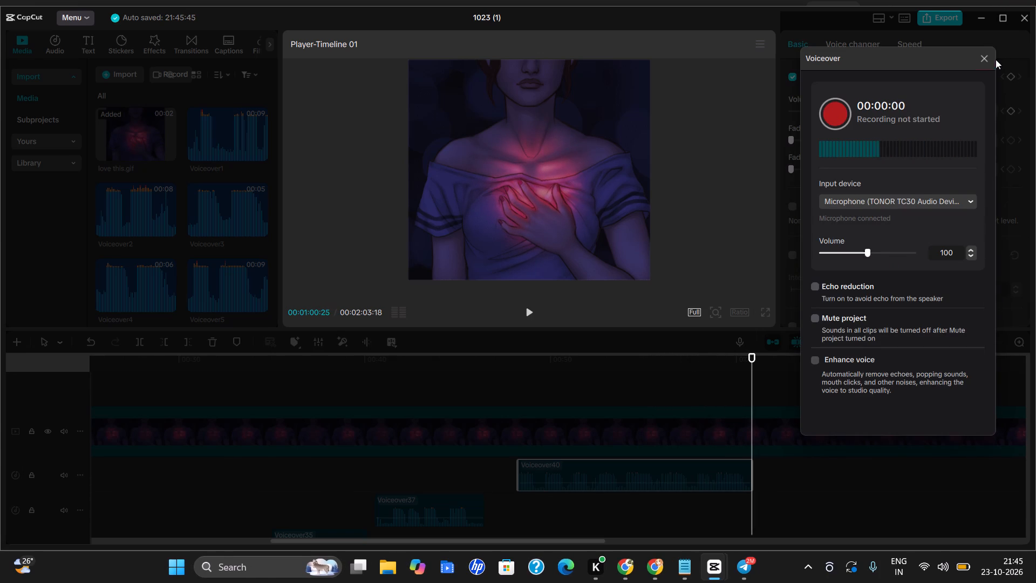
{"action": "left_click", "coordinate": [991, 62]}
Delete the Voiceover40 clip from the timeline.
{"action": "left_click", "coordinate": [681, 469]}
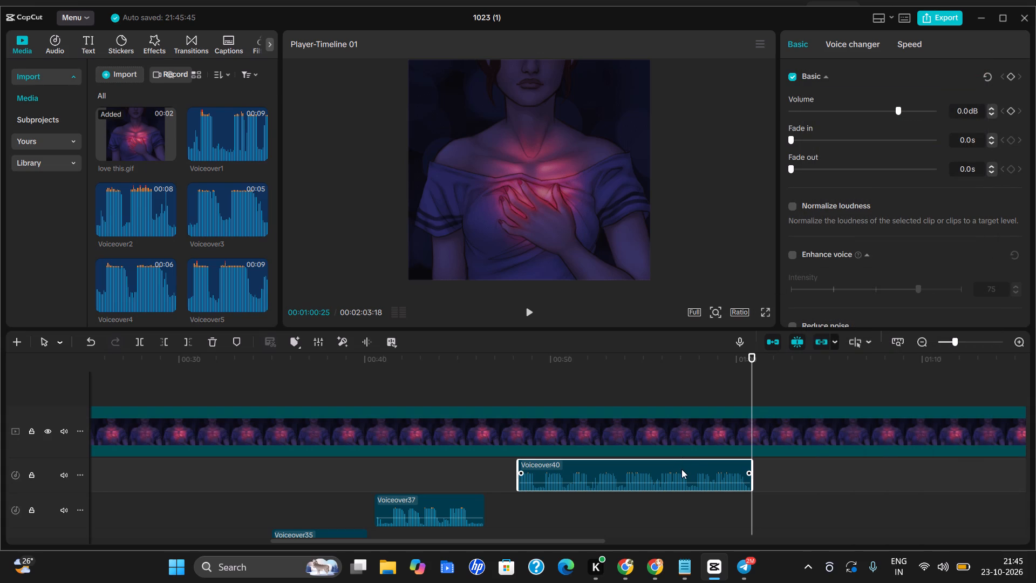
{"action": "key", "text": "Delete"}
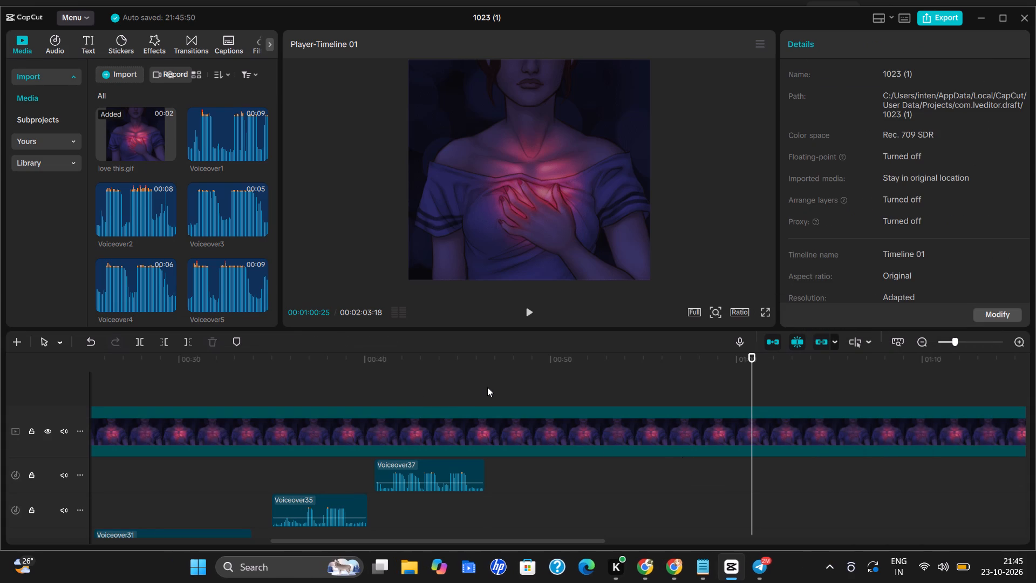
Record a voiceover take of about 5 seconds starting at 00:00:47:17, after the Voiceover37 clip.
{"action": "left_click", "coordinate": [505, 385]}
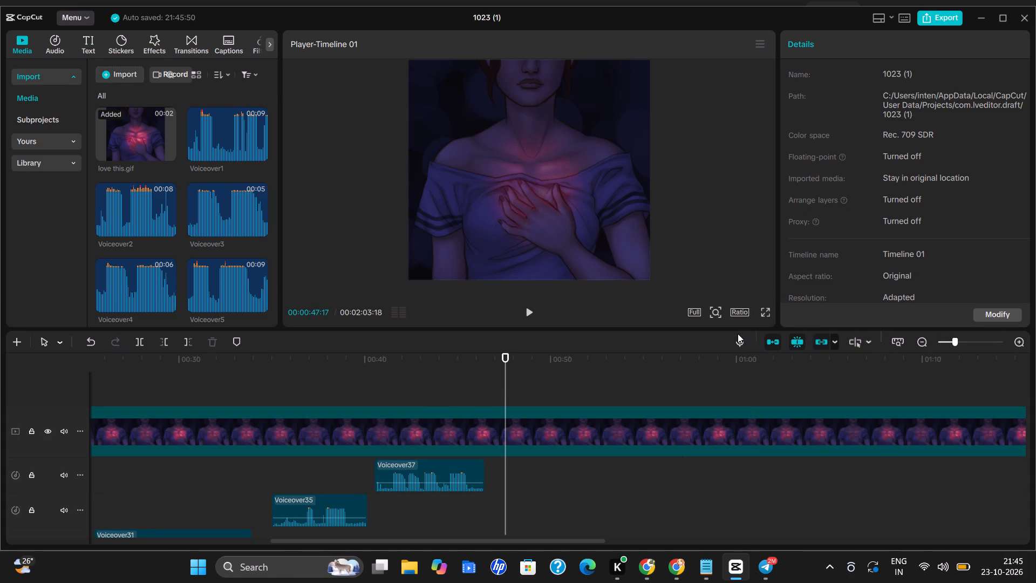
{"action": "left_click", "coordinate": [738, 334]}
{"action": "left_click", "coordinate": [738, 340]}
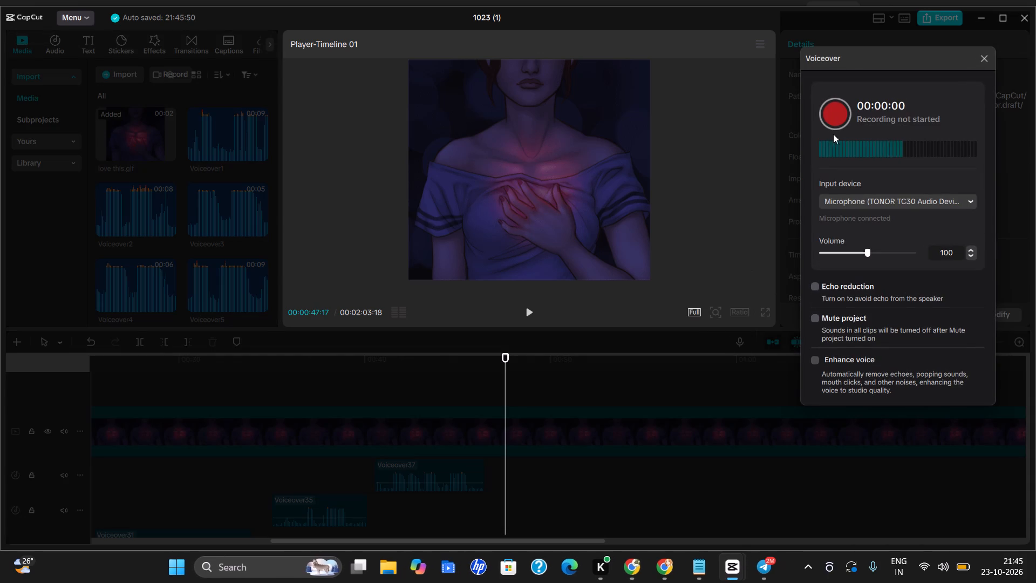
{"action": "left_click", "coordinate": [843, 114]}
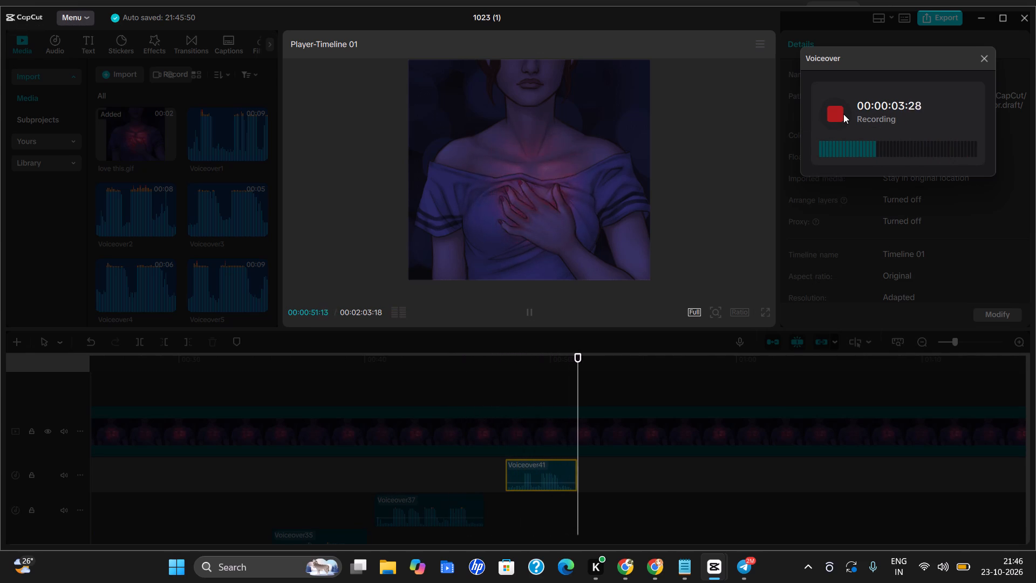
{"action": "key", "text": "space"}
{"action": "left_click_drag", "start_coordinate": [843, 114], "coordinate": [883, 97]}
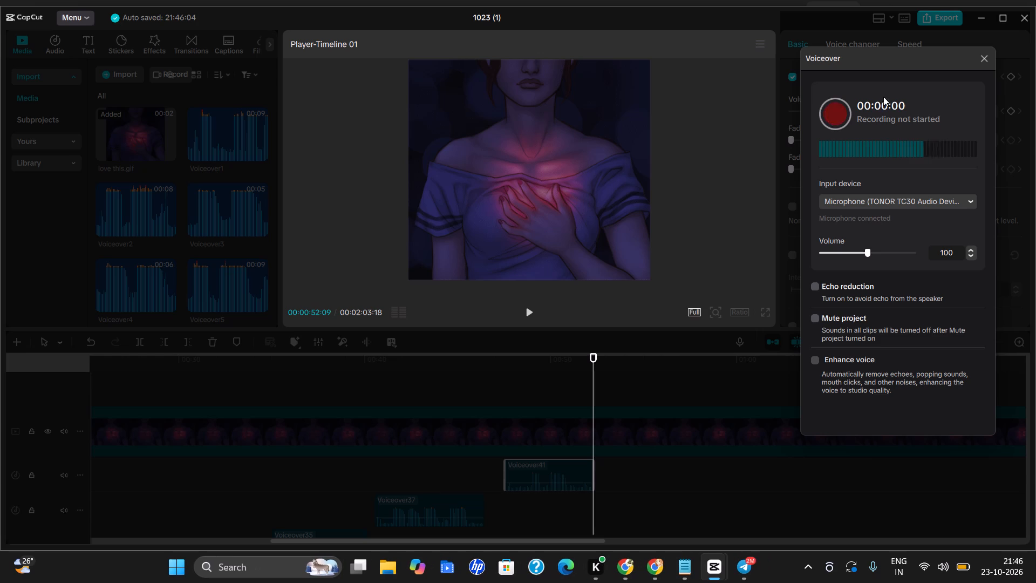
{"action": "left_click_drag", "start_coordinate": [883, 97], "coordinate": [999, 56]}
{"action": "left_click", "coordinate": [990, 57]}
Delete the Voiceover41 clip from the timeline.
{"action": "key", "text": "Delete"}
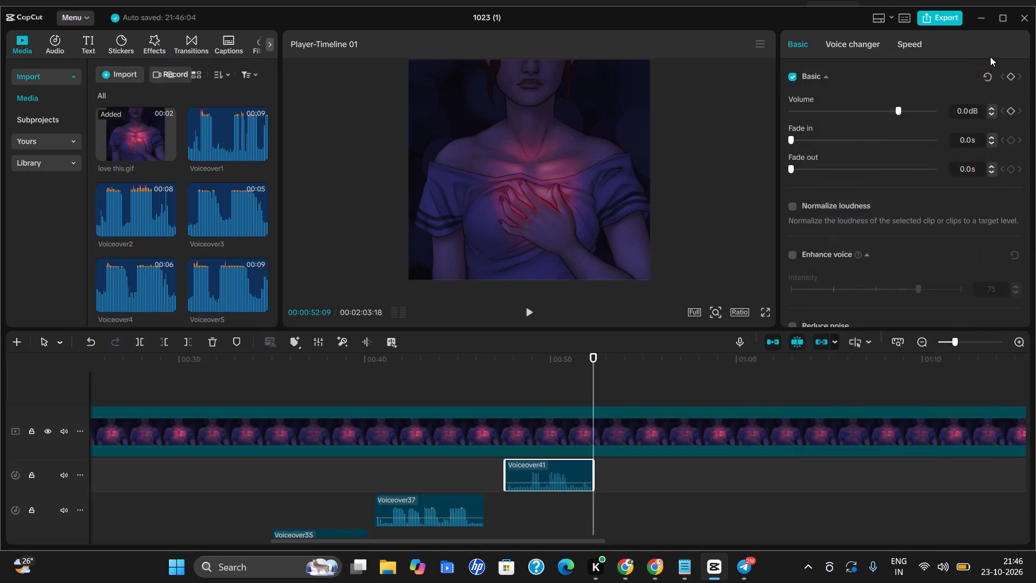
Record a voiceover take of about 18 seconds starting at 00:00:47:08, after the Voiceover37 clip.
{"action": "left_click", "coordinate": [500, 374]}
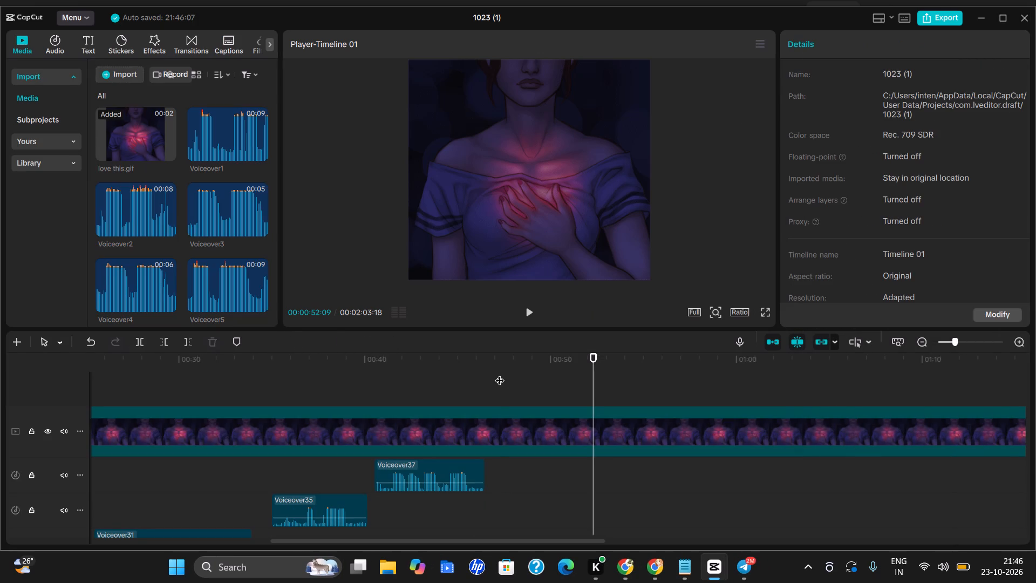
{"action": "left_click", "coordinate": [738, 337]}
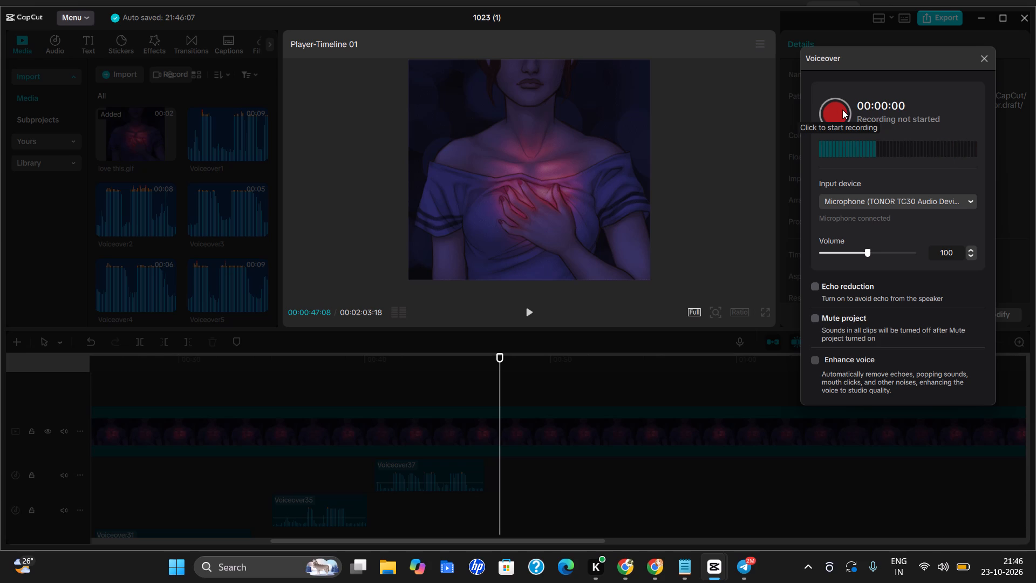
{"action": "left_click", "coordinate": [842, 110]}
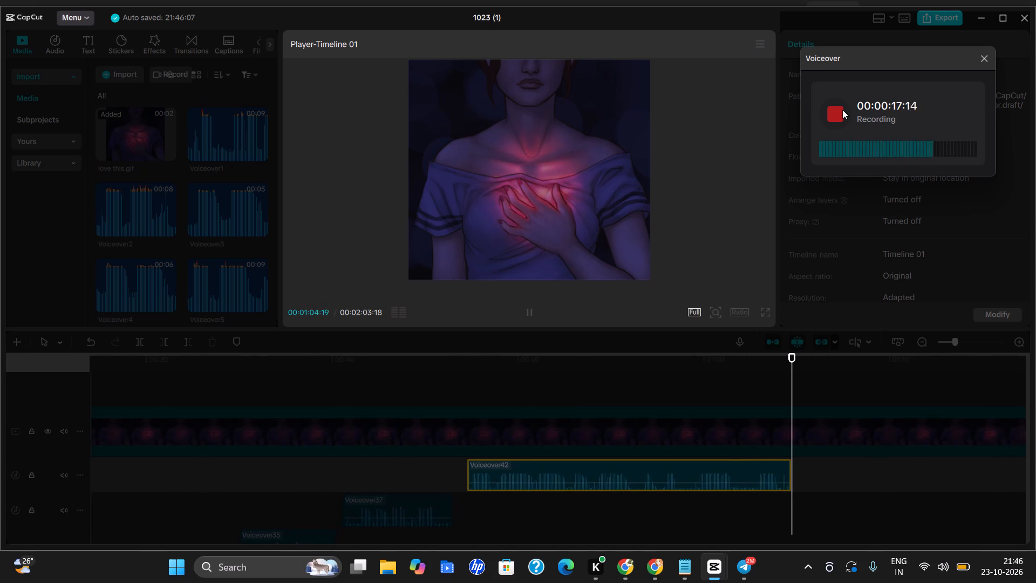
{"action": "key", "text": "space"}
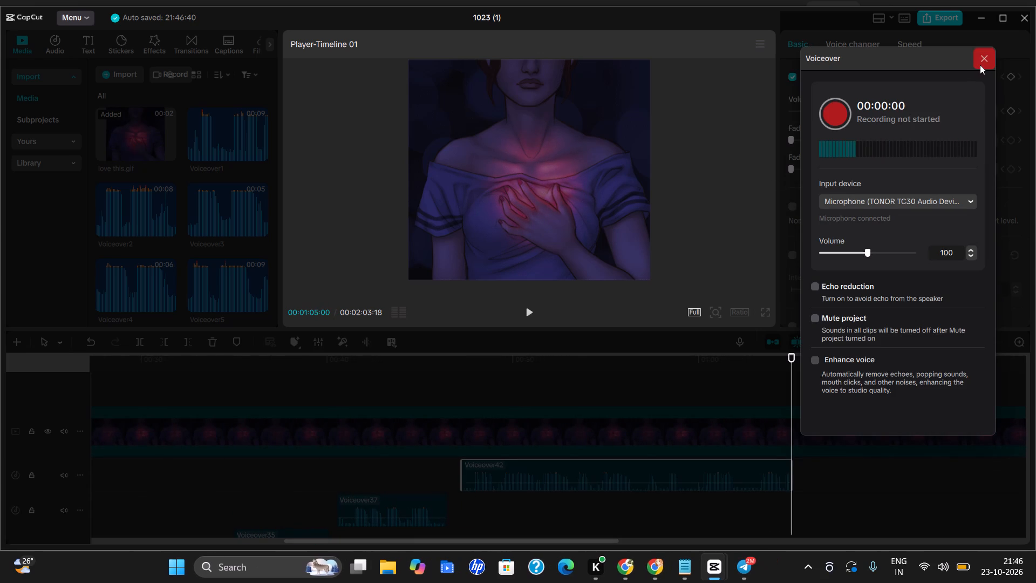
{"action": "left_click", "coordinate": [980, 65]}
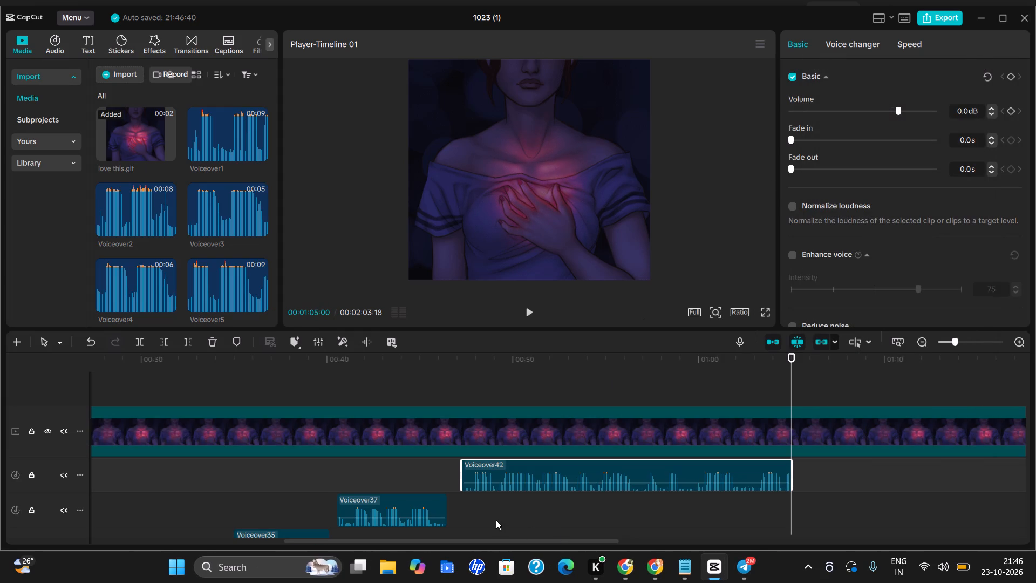
Play back the Voiceover42 take from near its beginning to check the recording.
{"action": "left_click", "coordinate": [468, 507]}
{"action": "key", "text": "space"}
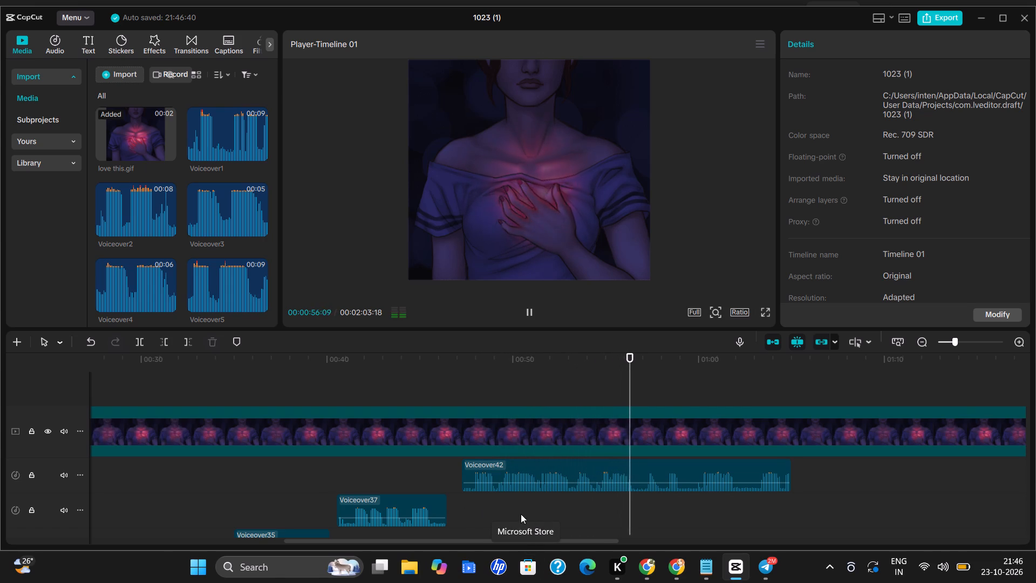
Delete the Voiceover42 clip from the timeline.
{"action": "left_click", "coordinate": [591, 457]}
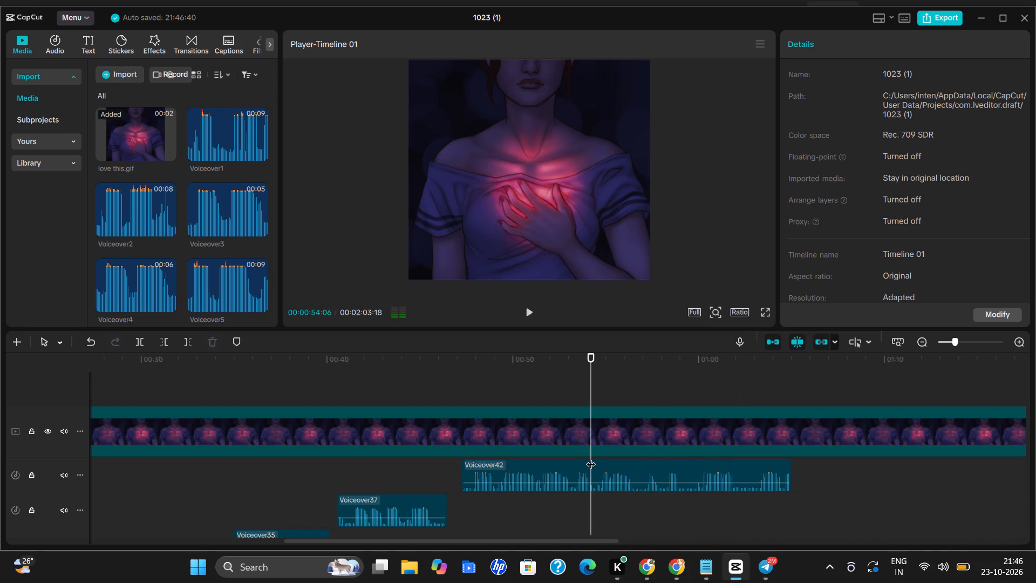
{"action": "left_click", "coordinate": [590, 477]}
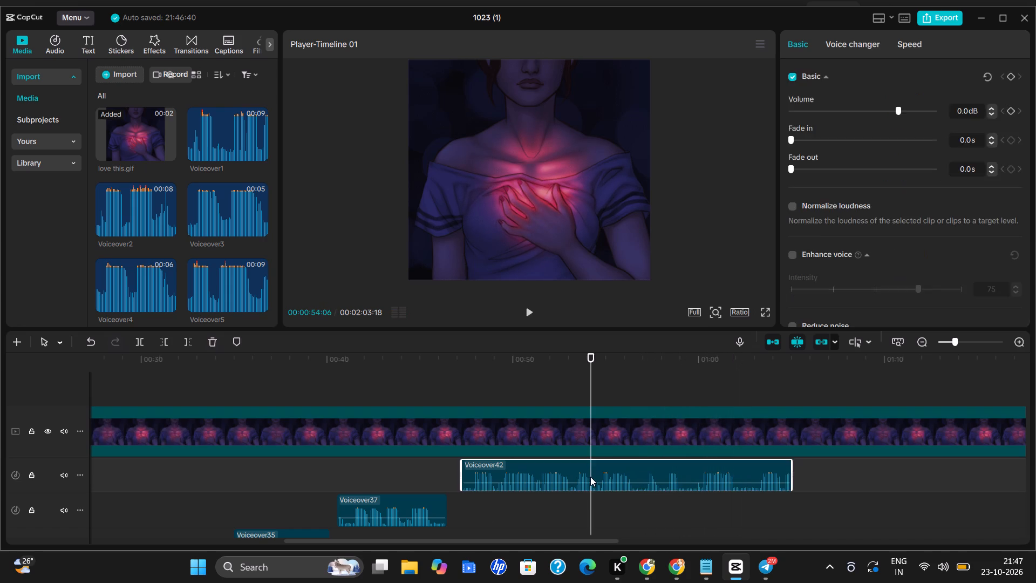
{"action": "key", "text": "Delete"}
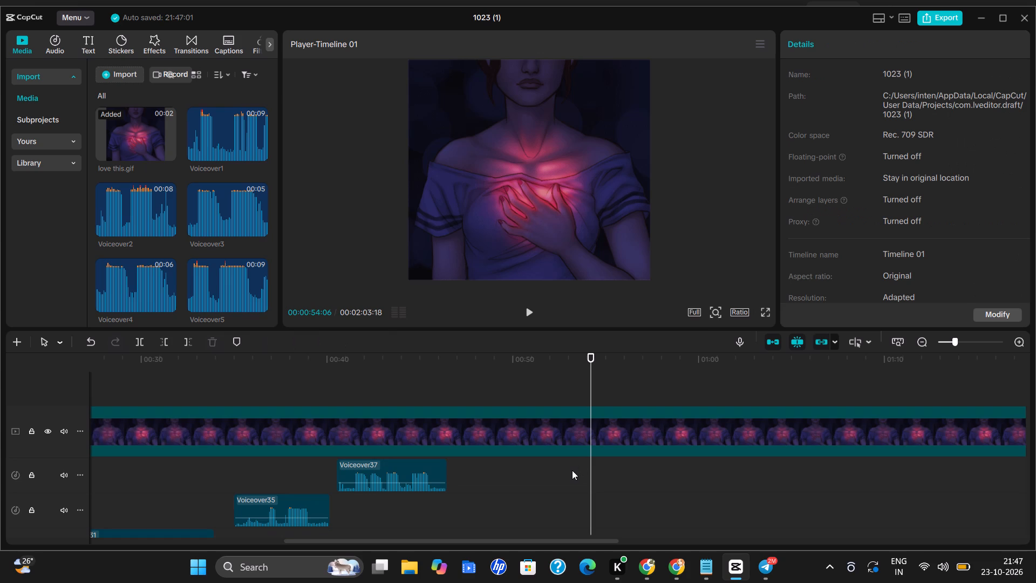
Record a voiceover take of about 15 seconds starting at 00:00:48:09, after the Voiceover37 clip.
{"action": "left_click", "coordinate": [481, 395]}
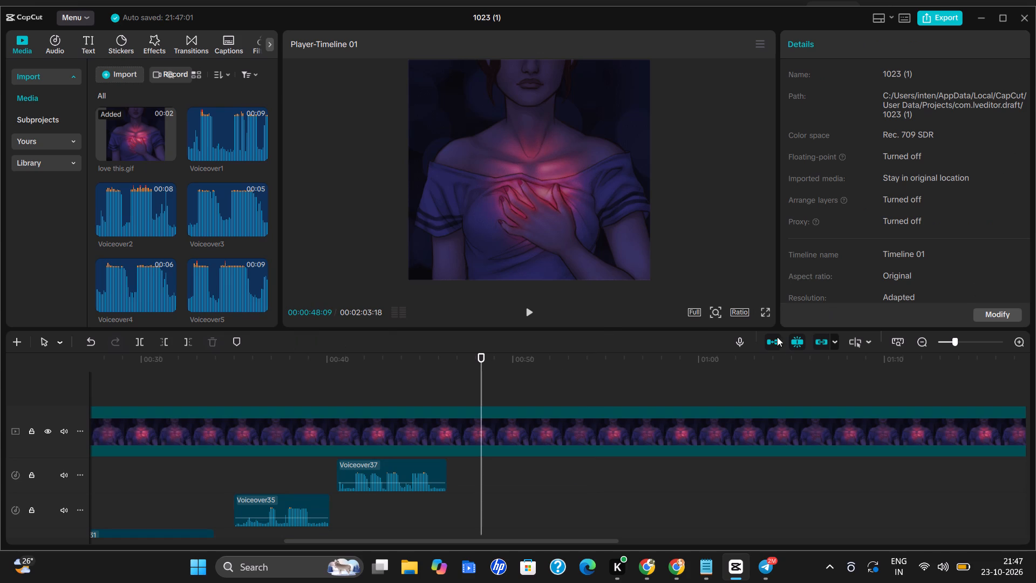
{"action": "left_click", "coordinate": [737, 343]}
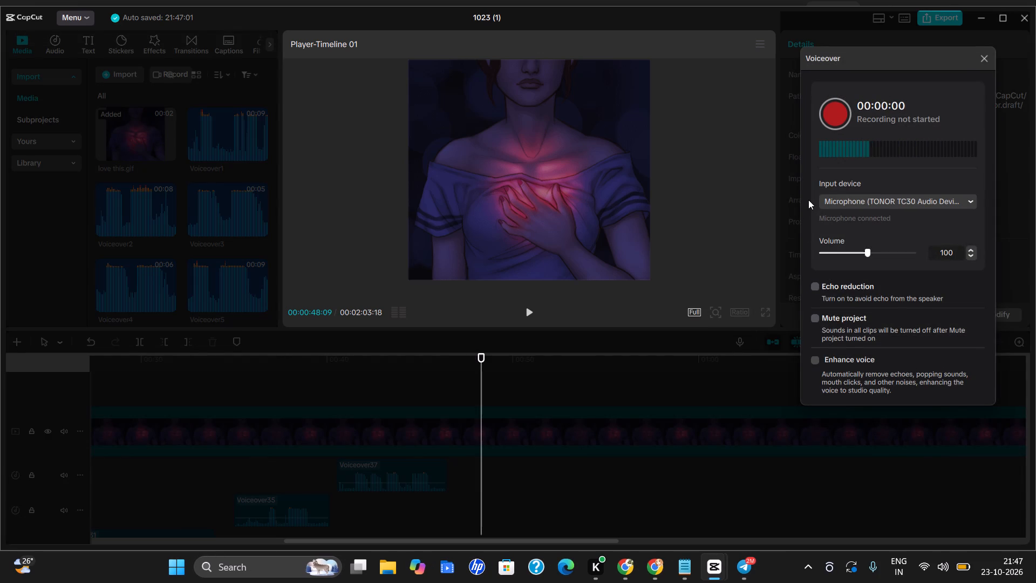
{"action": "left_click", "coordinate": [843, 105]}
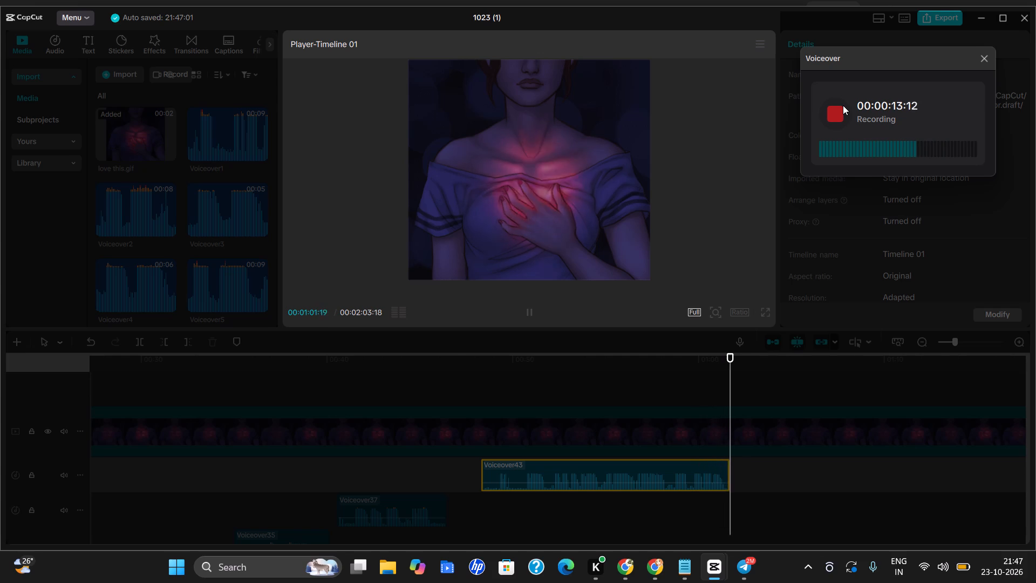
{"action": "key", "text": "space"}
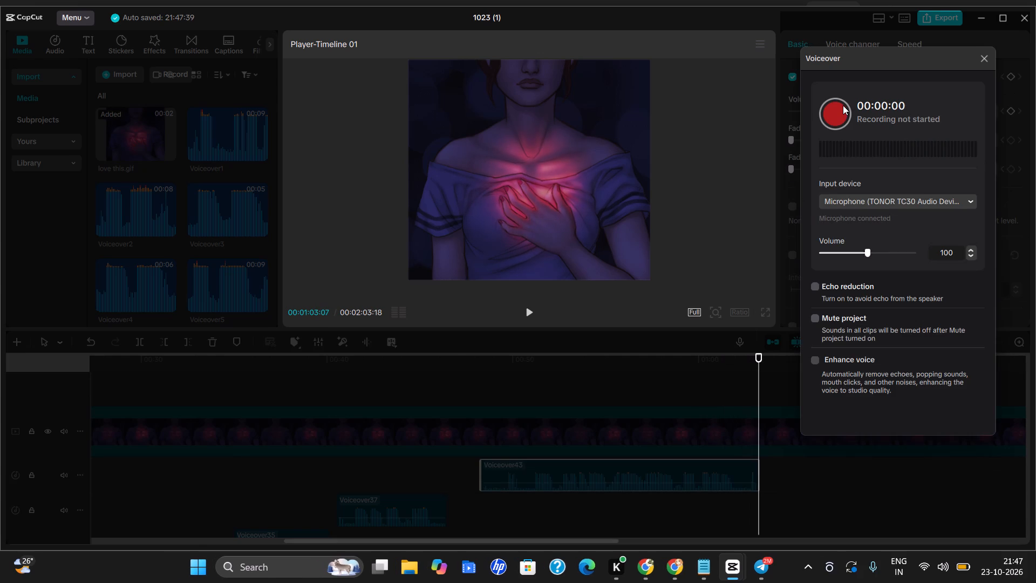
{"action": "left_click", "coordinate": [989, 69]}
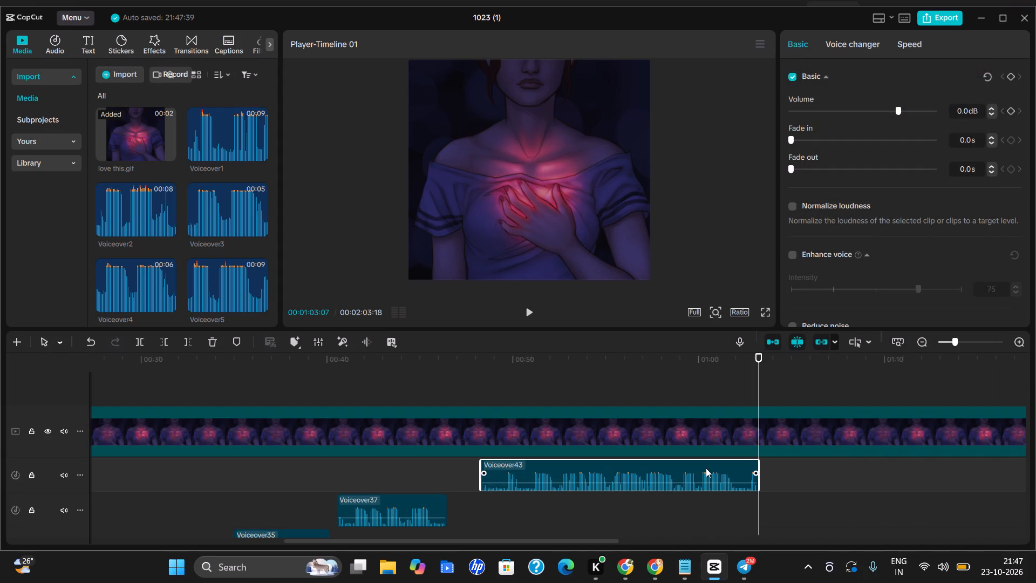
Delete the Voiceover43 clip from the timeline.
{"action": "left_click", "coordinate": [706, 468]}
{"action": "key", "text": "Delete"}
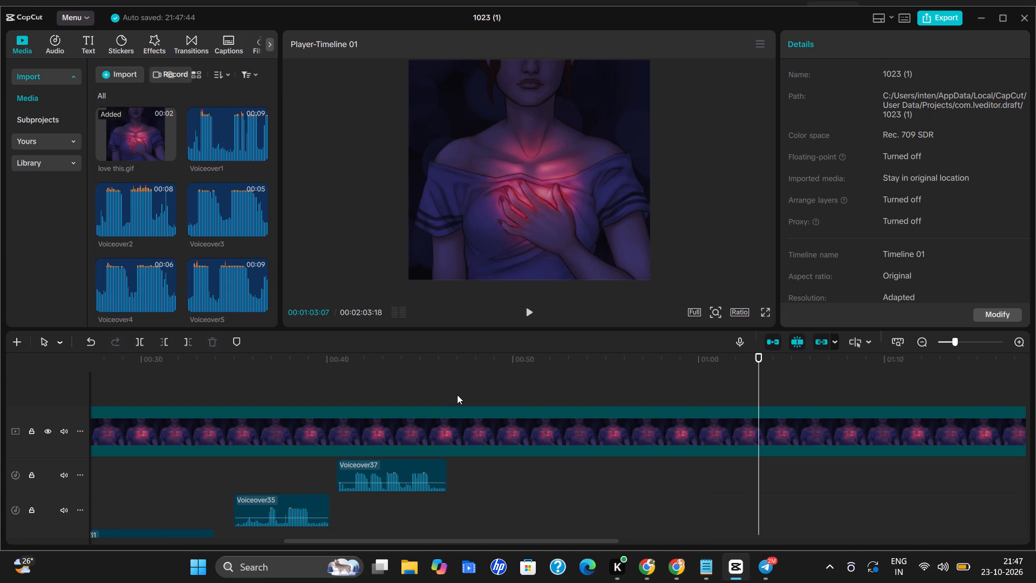
Record a voiceover take of about 19 seconds starting at 00:00:47:17, after the Voiceover37 clip.
{"action": "left_click", "coordinate": [467, 398]}
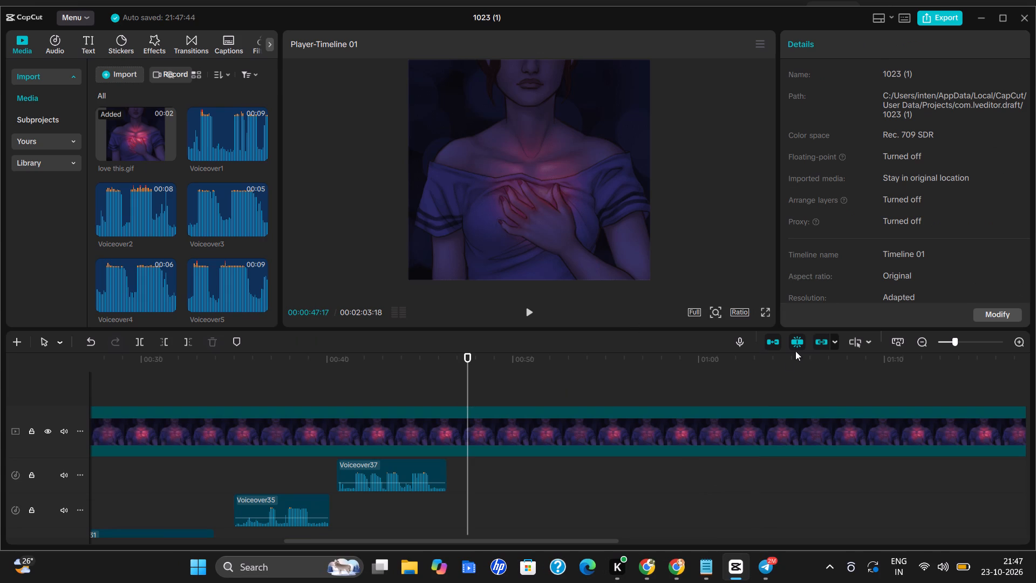
{"action": "left_click", "coordinate": [741, 336]}
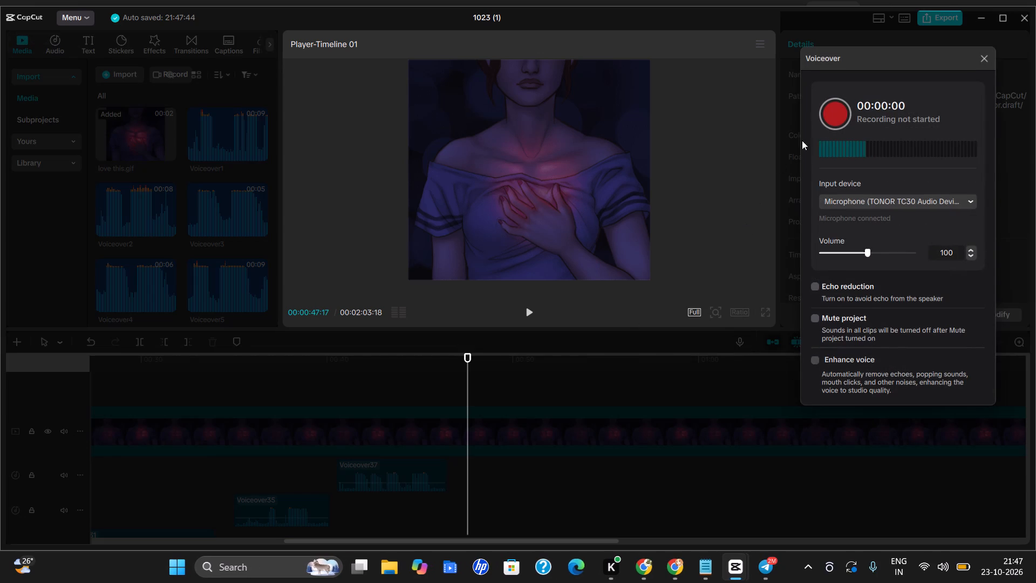
{"action": "left_click", "coordinate": [843, 112]}
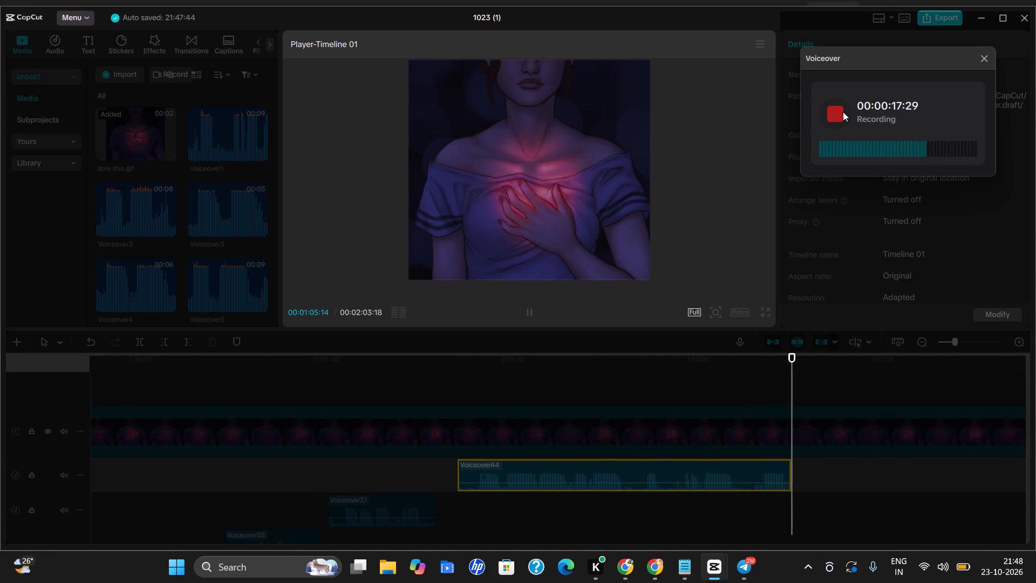
{"action": "key", "text": "space"}
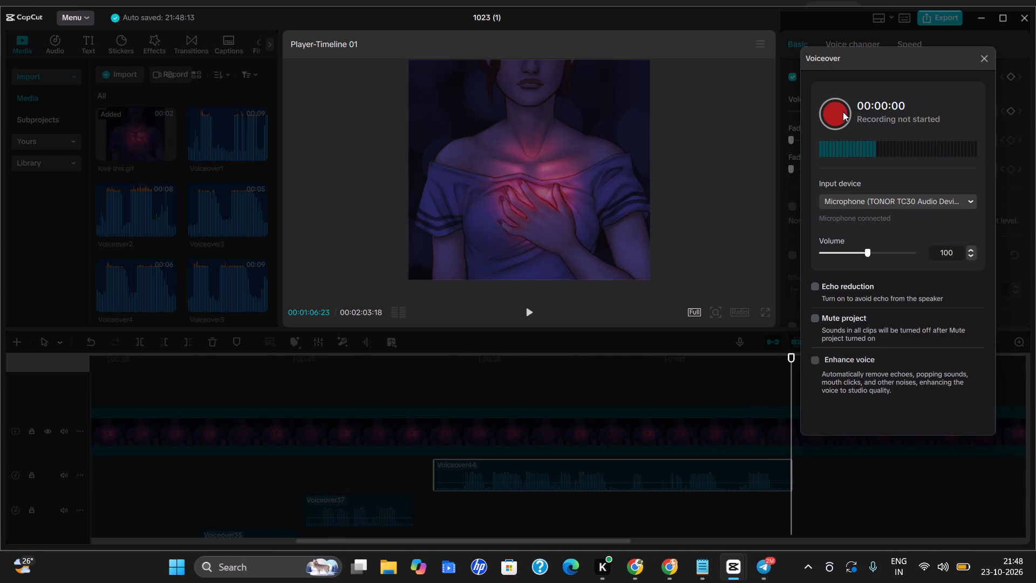
{"action": "left_click", "coordinate": [977, 67]}
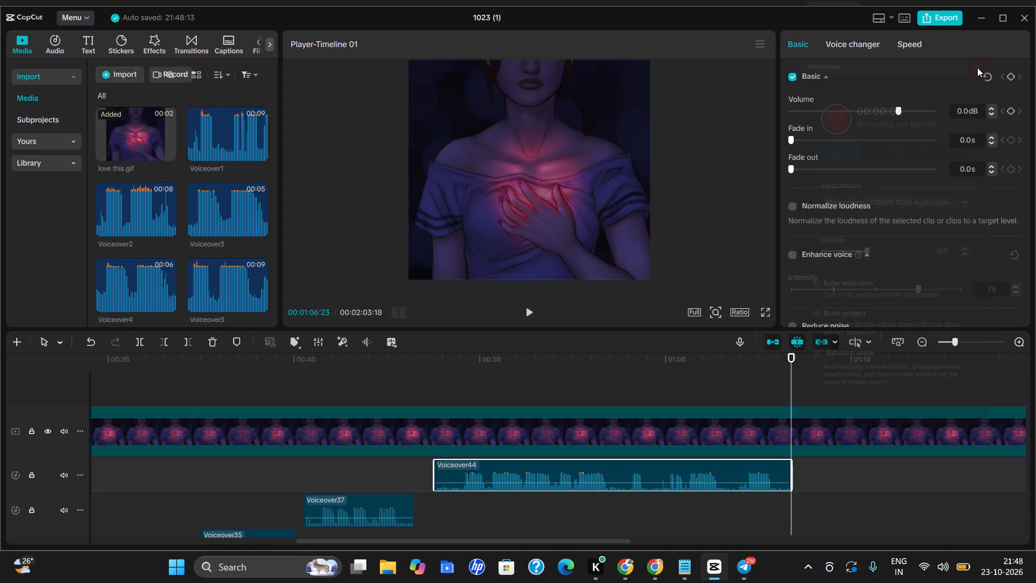
Play back the Voiceover44 take in full, starting from the end of Voiceover37, to check the recording.
{"action": "left_click", "coordinate": [411, 480]}
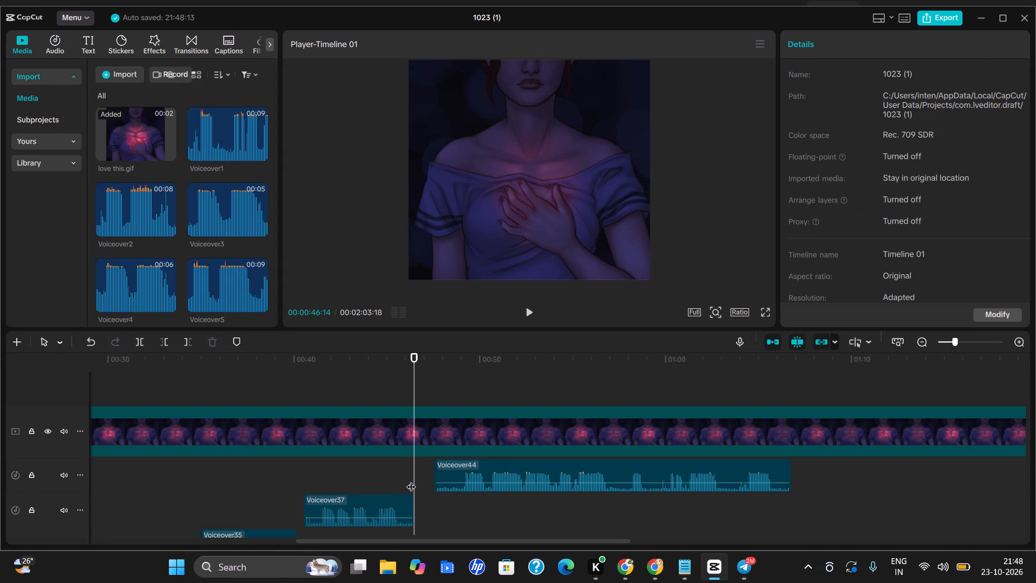
{"action": "key", "text": "space"}
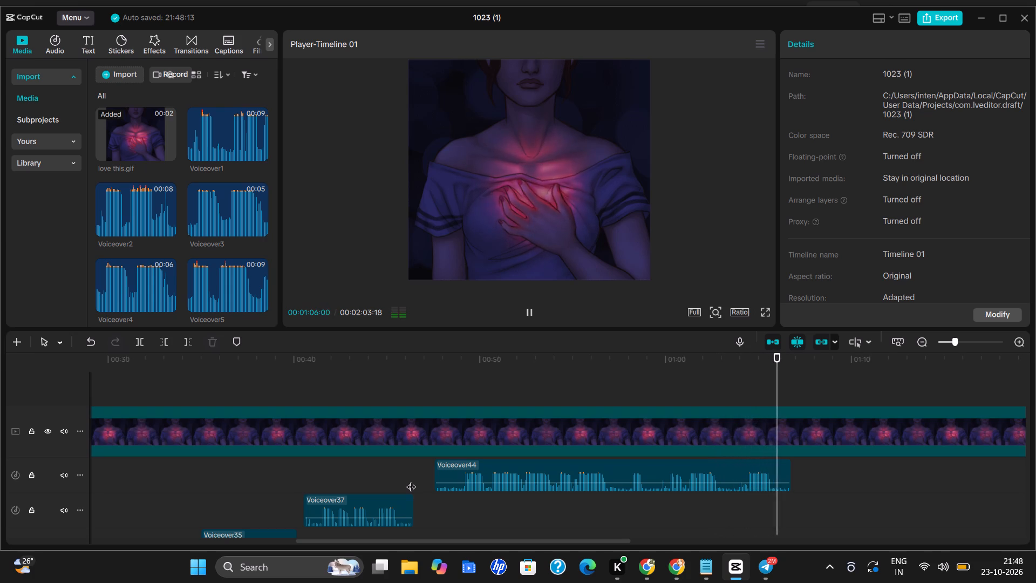
{"action": "left_click", "coordinate": [530, 312]}
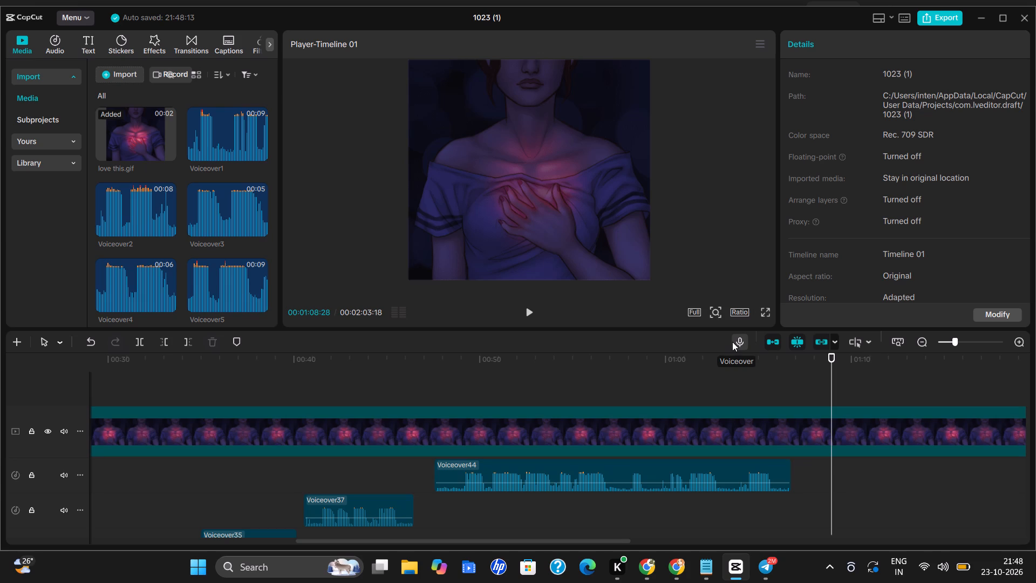
Record a voiceover take of about 4.5 seconds starting at 00:01:08:28, after the Voiceover44 clip.
{"action": "left_click", "coordinate": [737, 348]}
{"action": "left_click", "coordinate": [836, 111]}
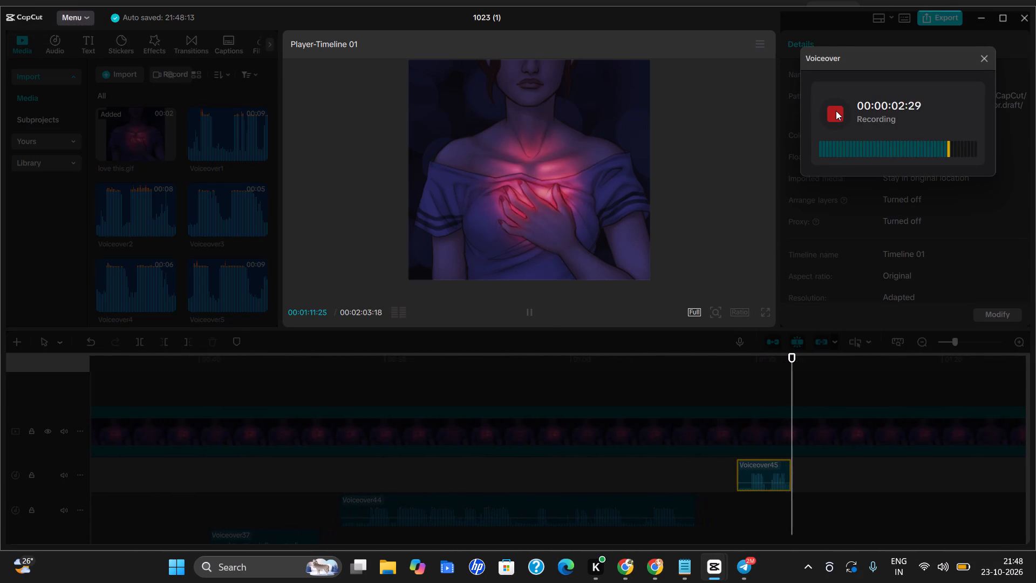
{"action": "key", "text": "space"}
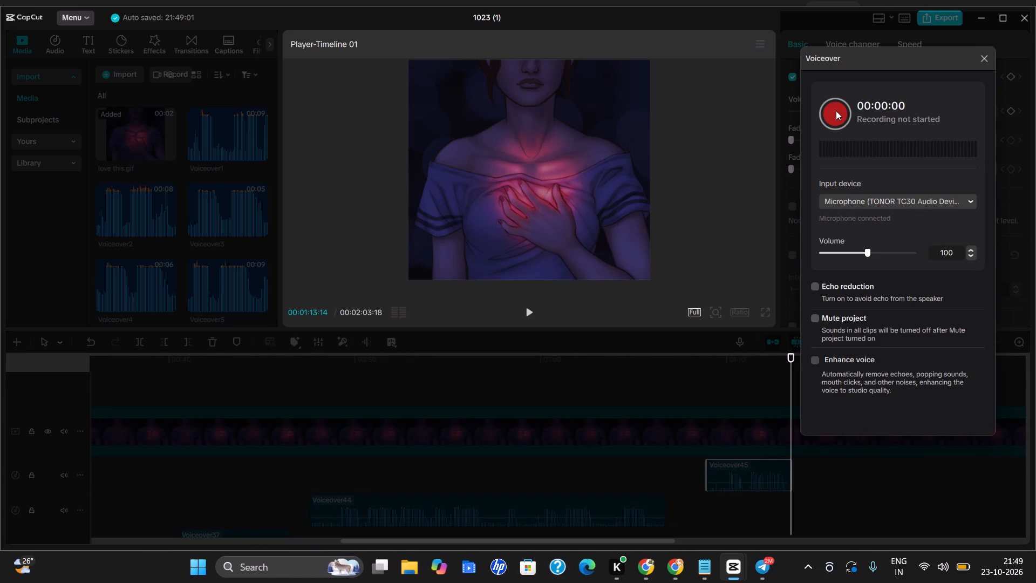
Close the voiceover recorder and play back the Voiceover45 take from 00:01:07:29 to check the recording.
{"action": "left_click", "coordinate": [666, 484]}
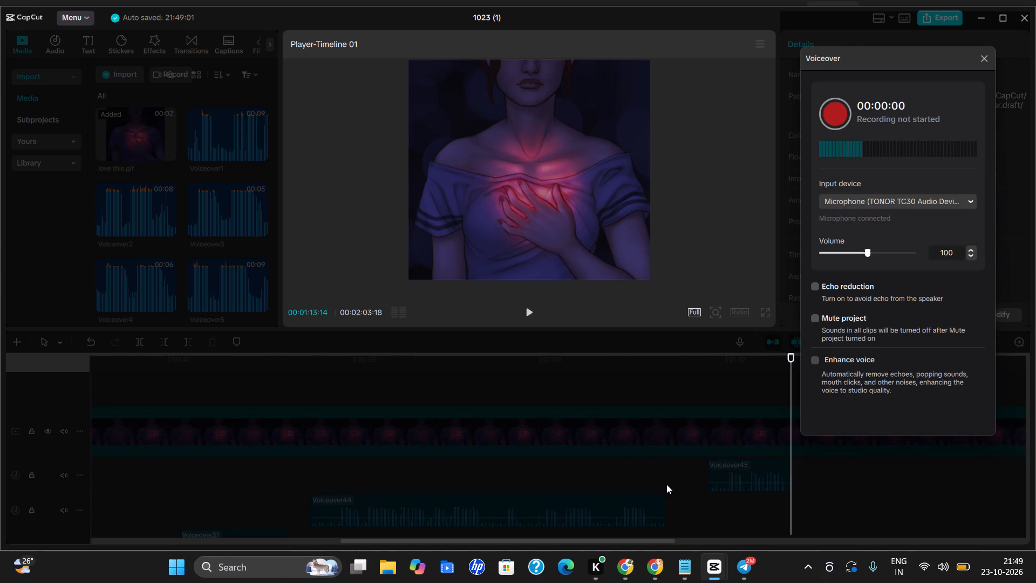
{"action": "left_click", "coordinate": [689, 474]}
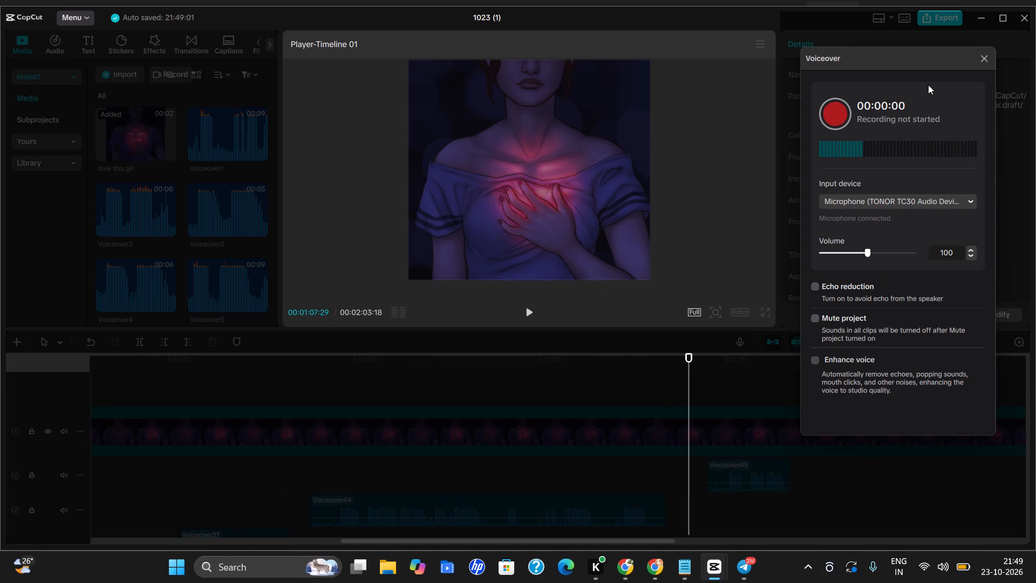
{"action": "left_click", "coordinate": [985, 52]}
{"action": "key", "text": "space"}
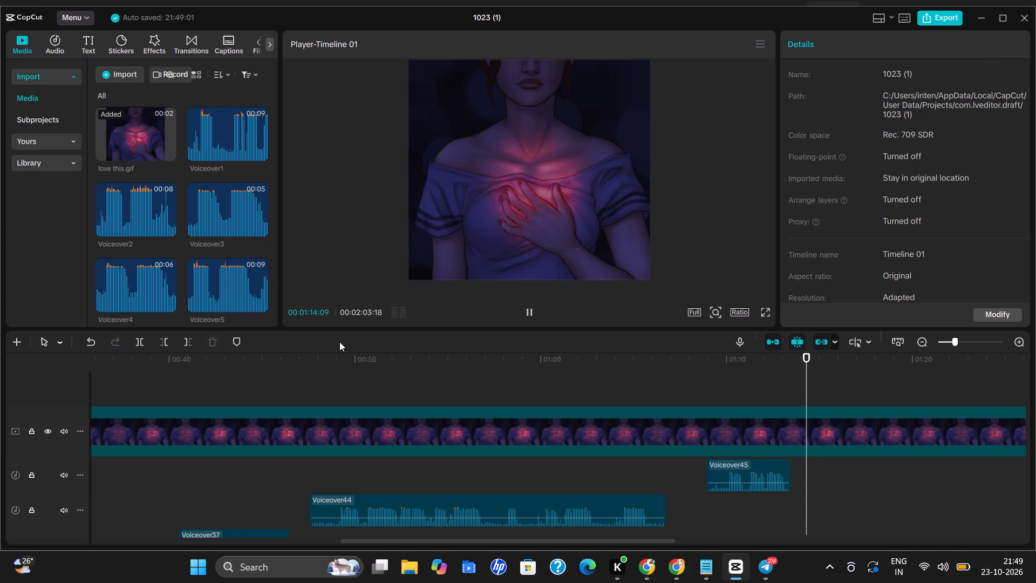
{"action": "left_click", "coordinate": [528, 307]}
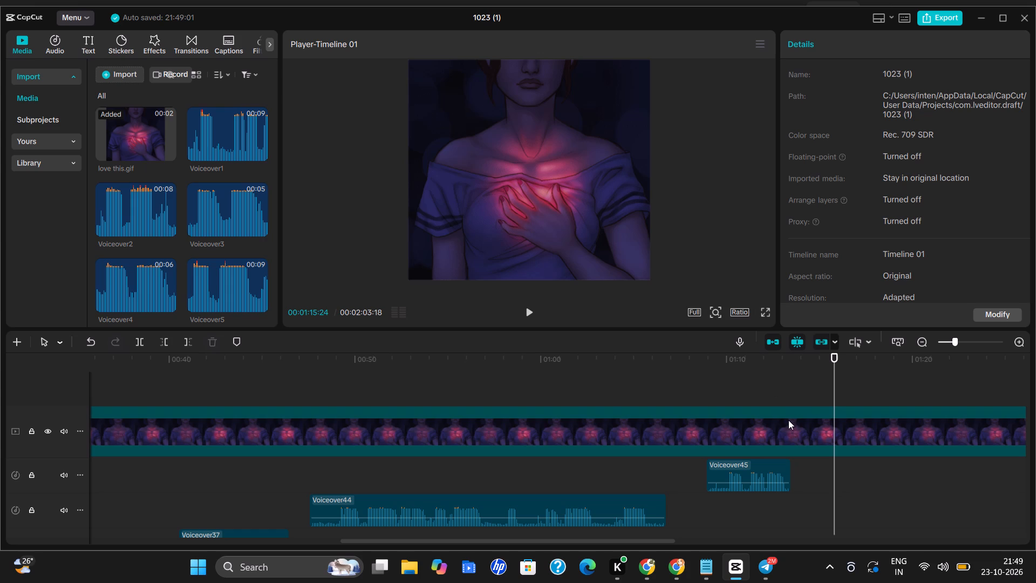
{"action": "left_click", "coordinate": [820, 440]}
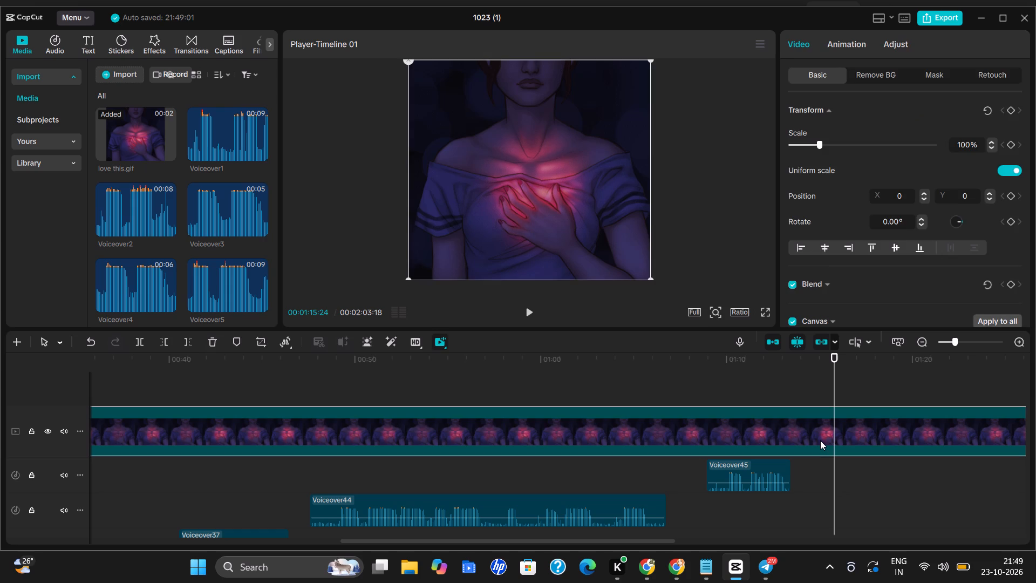
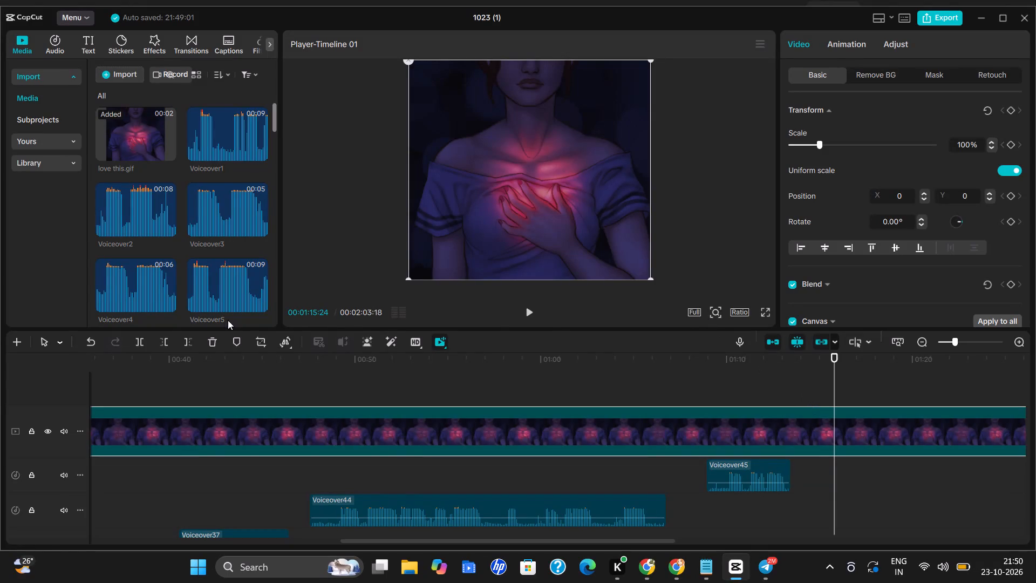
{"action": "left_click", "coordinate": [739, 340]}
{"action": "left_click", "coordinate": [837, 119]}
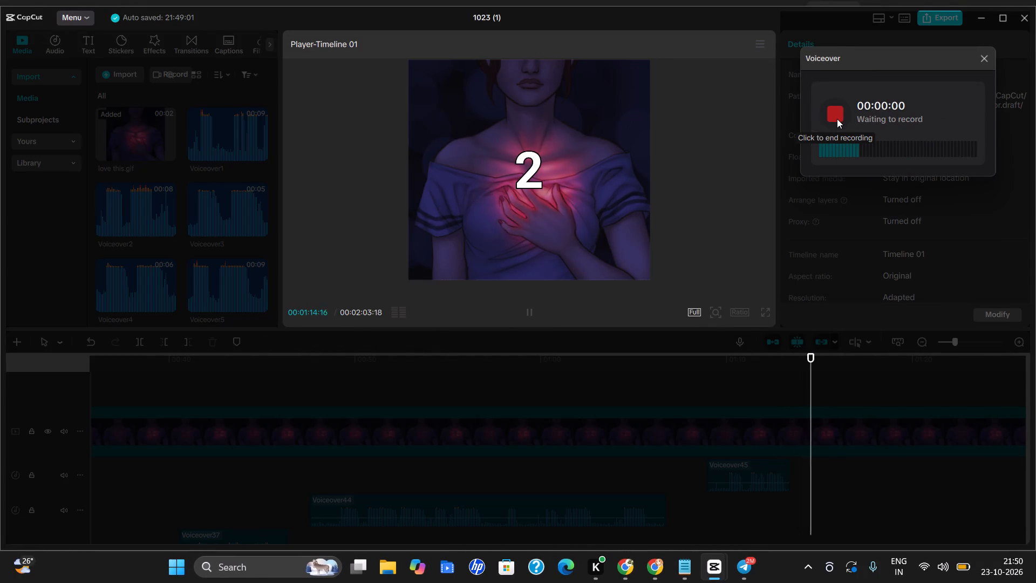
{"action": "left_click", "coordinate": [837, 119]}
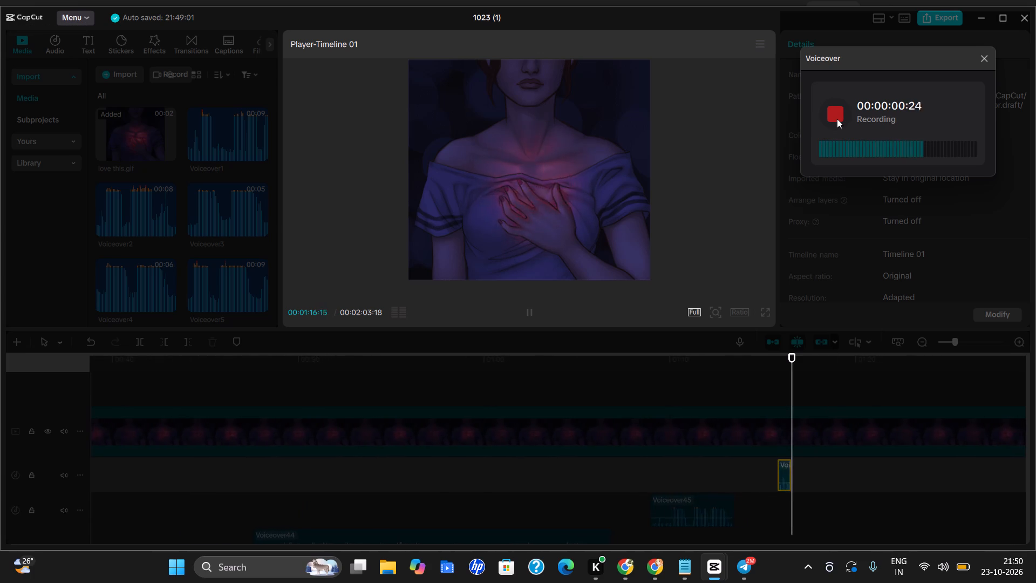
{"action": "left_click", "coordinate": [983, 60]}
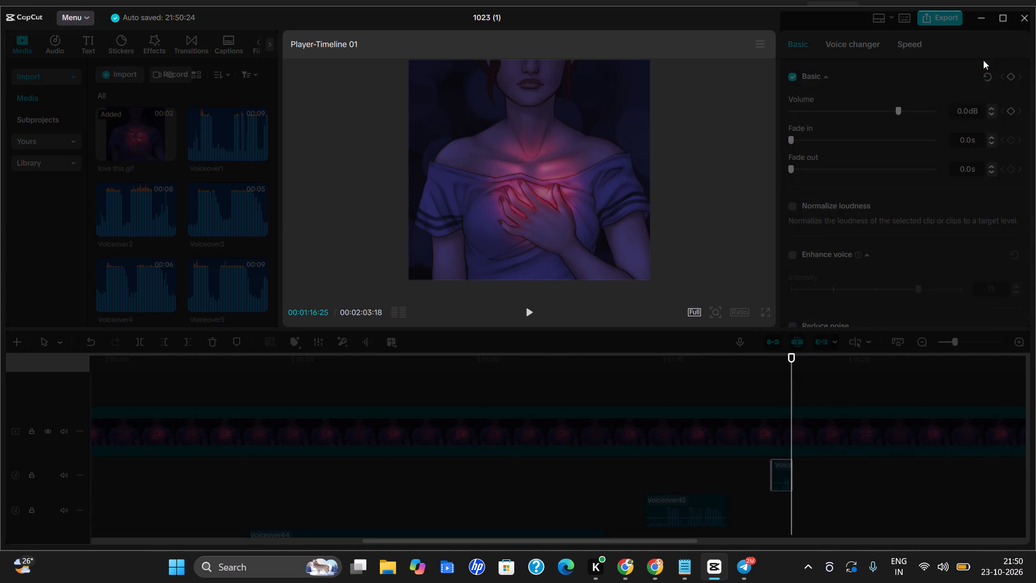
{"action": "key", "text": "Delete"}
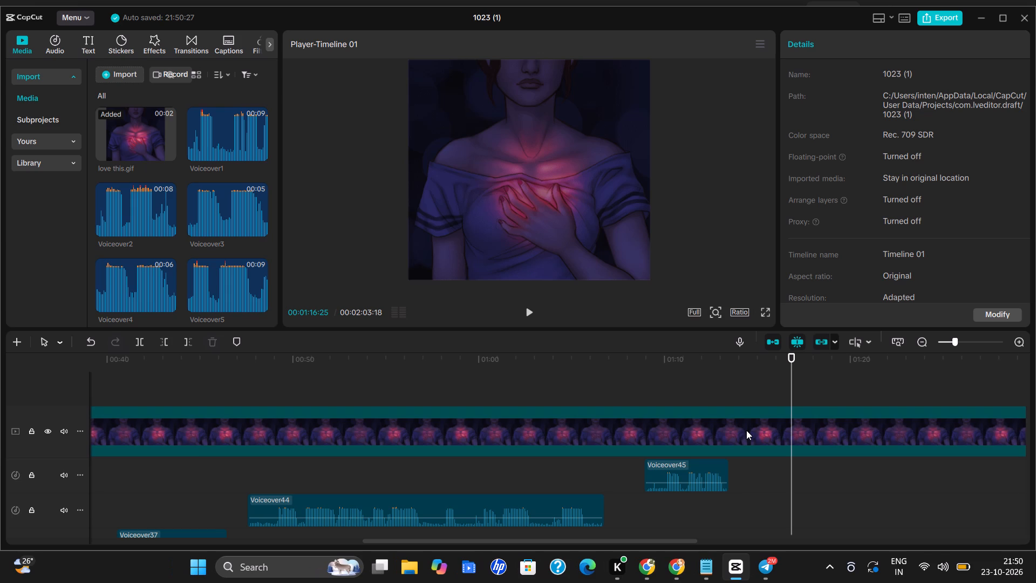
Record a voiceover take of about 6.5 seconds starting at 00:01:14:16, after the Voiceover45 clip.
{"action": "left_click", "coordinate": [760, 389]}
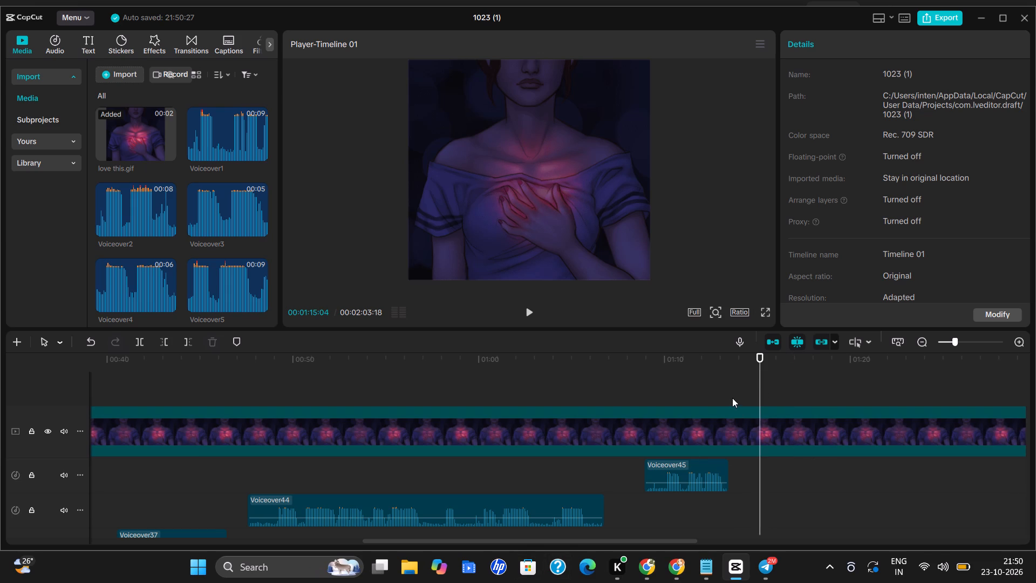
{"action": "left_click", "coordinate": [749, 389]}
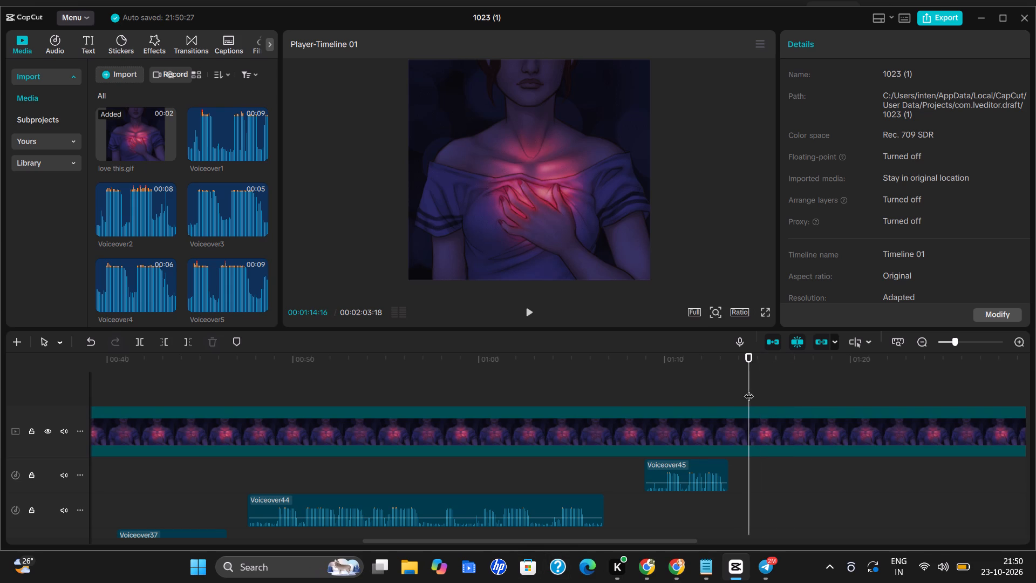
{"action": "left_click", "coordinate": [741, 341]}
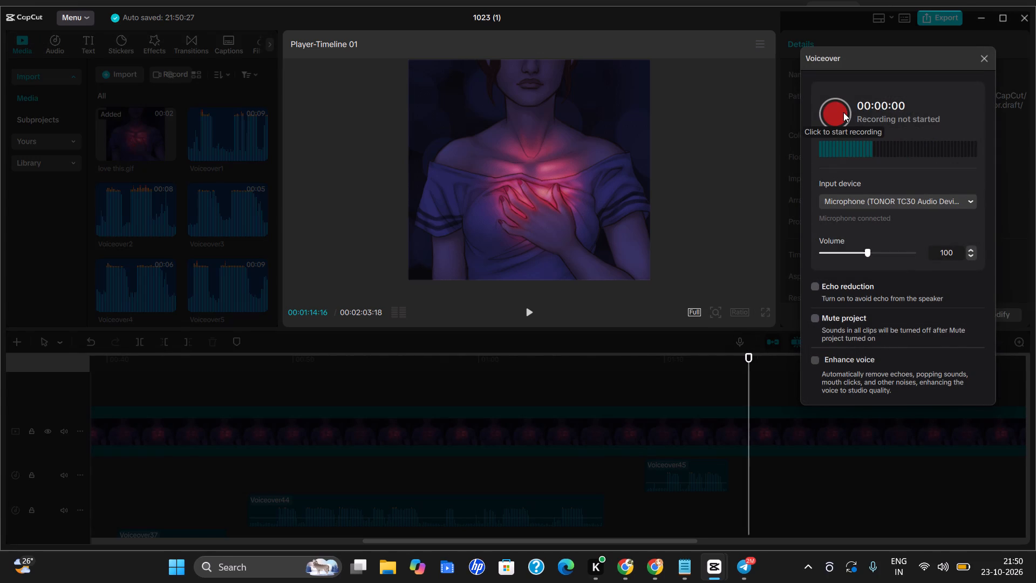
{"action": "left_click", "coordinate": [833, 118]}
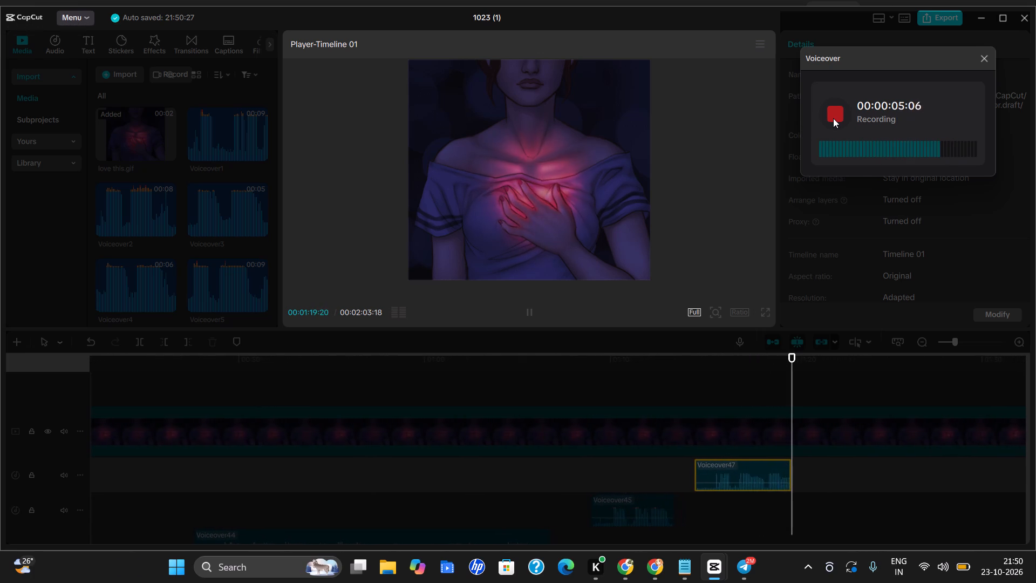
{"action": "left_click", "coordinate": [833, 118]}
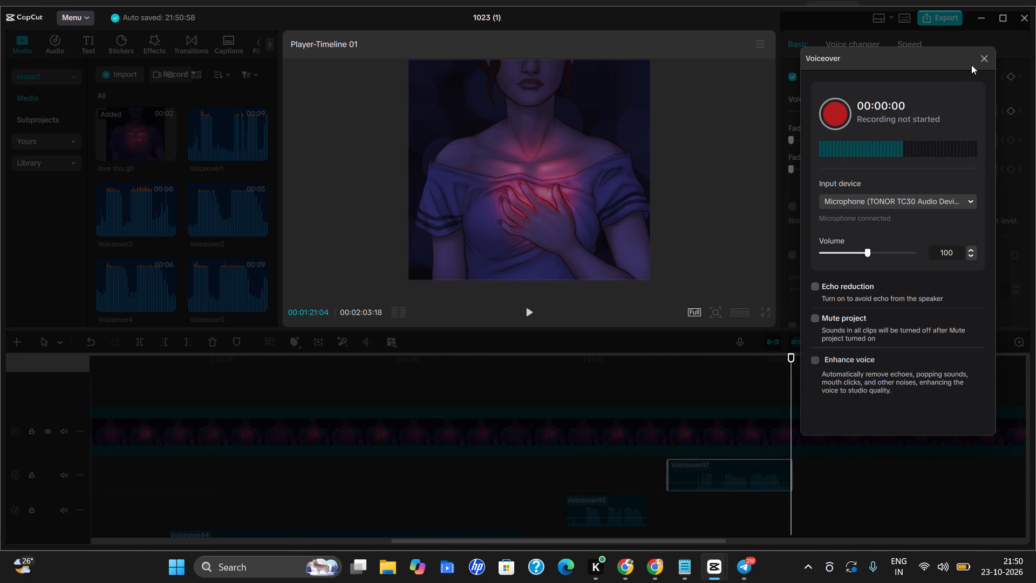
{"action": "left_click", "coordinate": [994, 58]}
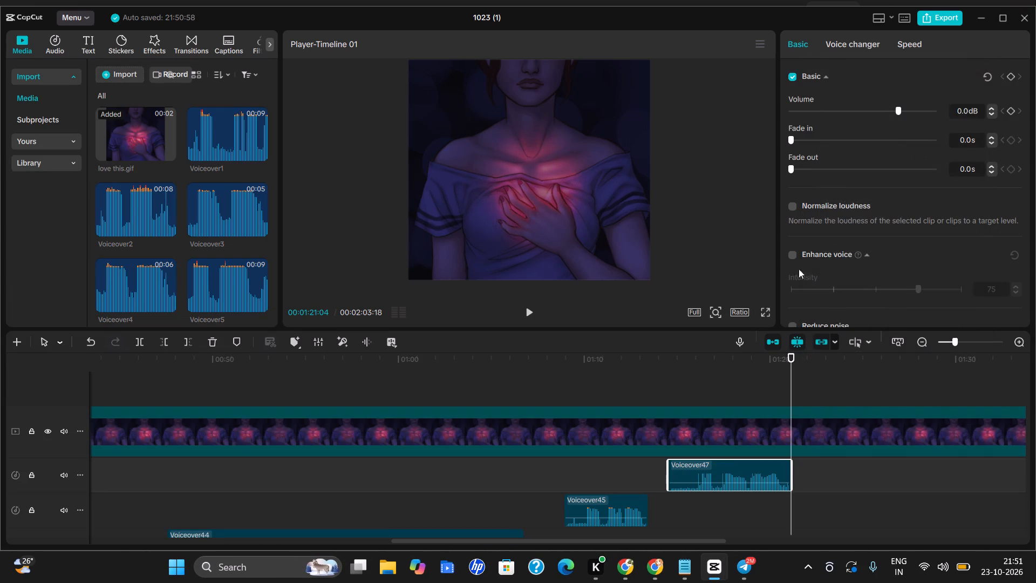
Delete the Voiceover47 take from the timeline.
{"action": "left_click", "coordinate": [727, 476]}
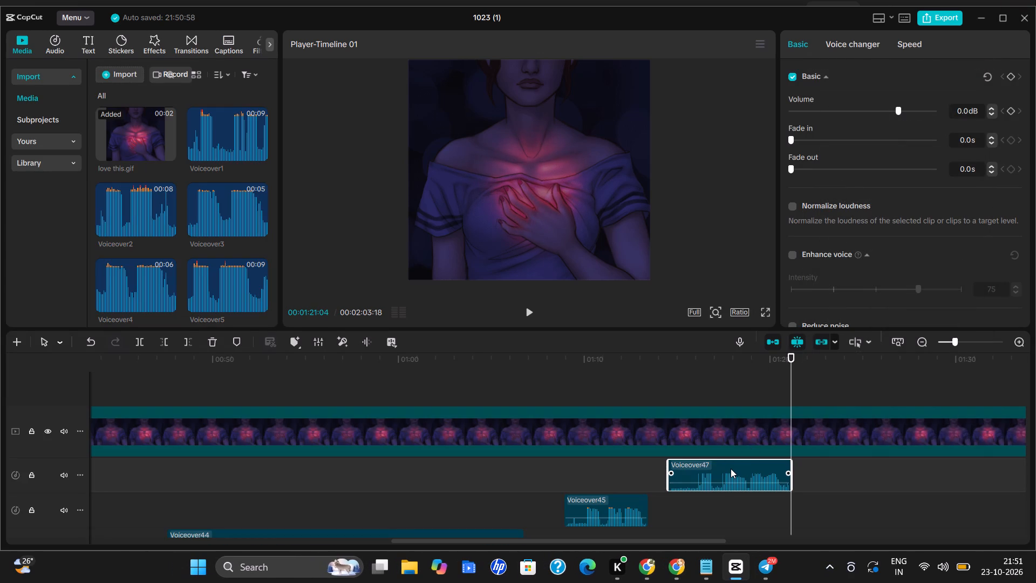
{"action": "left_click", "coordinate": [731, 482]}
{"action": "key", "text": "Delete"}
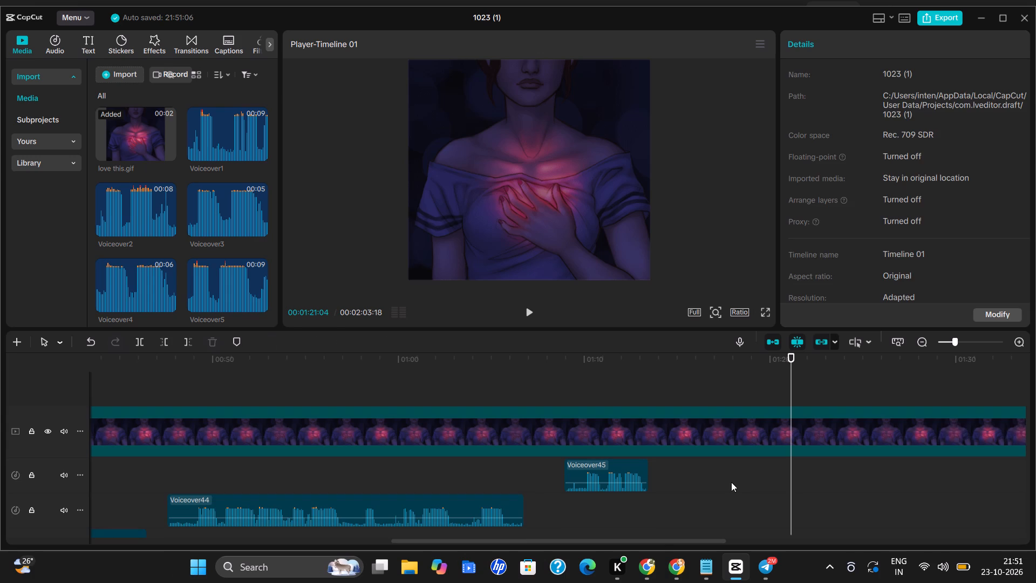
Record a new voiceover take starting at 00:01:14:16, after the Voiceover45 clip.
{"action": "scroll", "coordinate": [731, 482], "scroll_direction": "up", "scroll_amount": 1}
{"action": "left_click", "coordinate": [684, 381]}
{"action": "left_click", "coordinate": [659, 387]}
{"action": "left_click", "coordinate": [669, 385]}
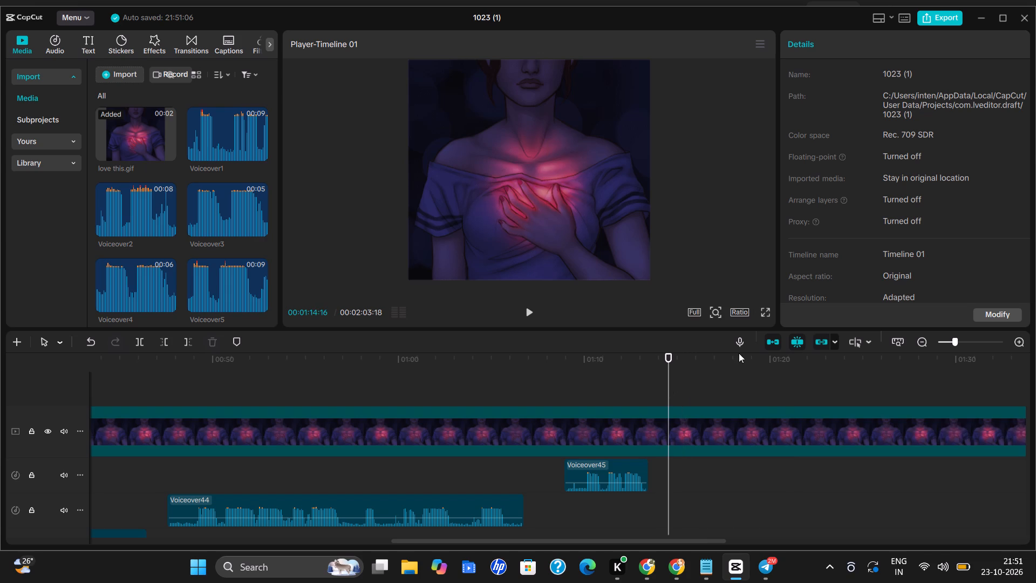
{"action": "double_click", "coordinate": [745, 346]}
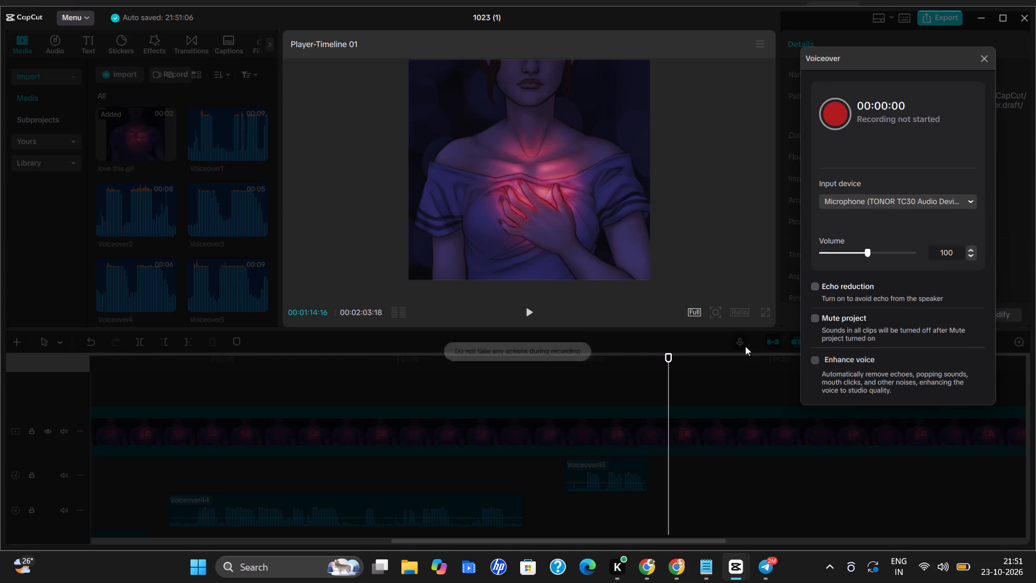